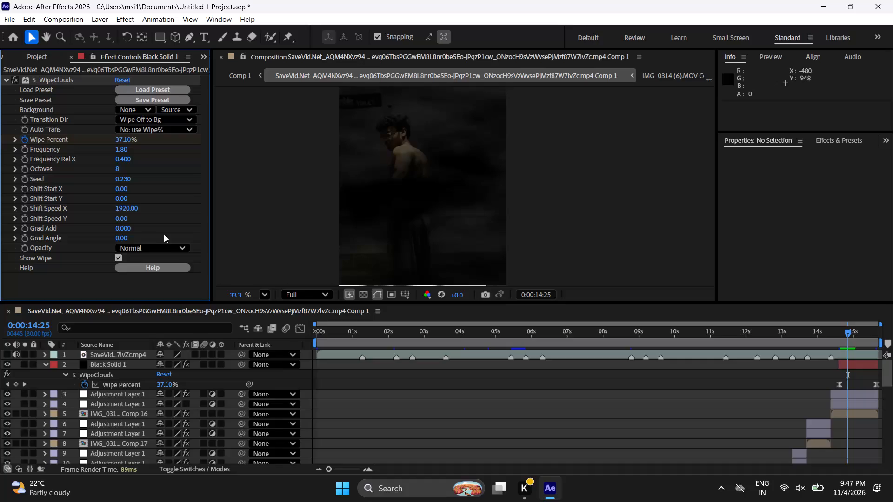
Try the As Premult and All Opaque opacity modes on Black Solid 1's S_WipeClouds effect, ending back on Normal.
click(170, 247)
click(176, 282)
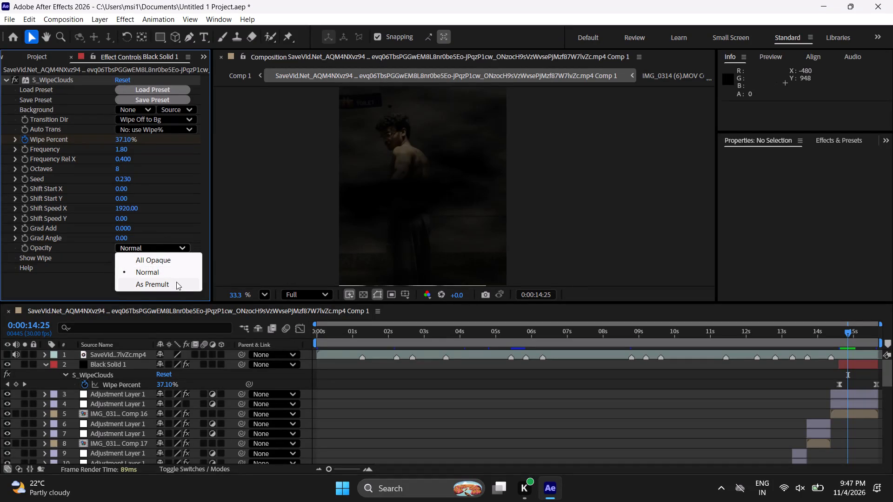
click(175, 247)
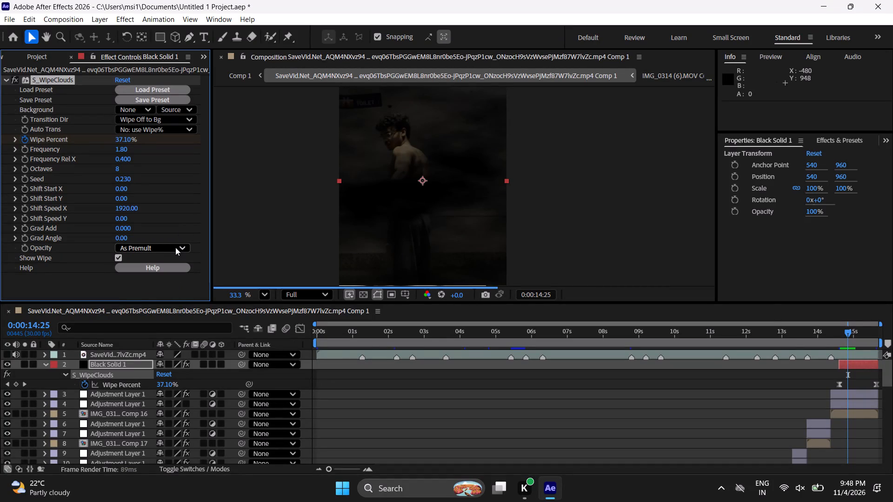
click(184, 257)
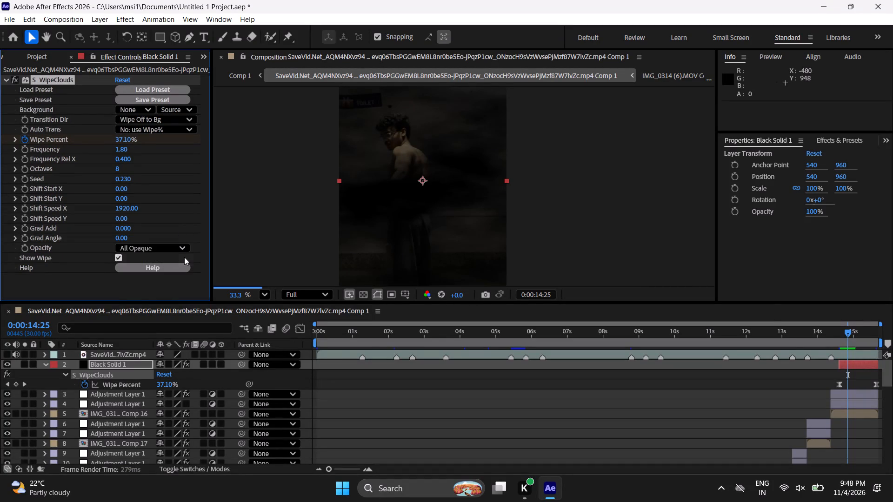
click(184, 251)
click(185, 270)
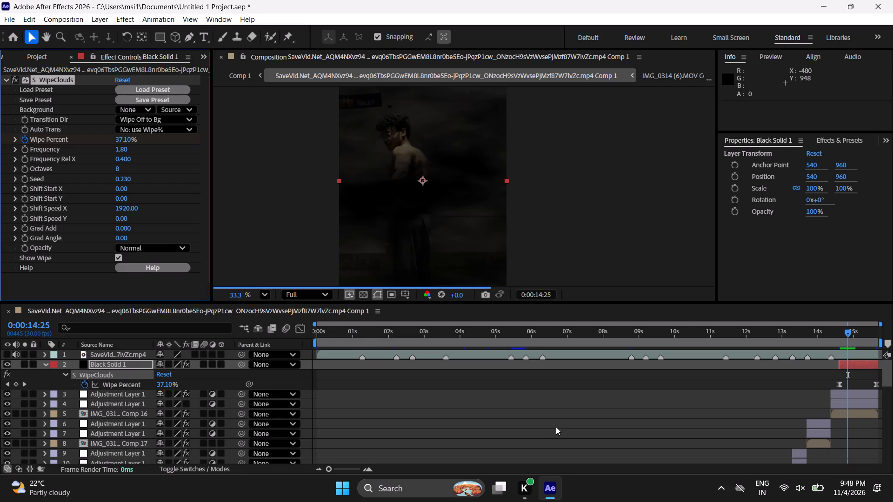
Fit the composition view at 20% magnification and briefly preview the edit from the first frame.
key(u)
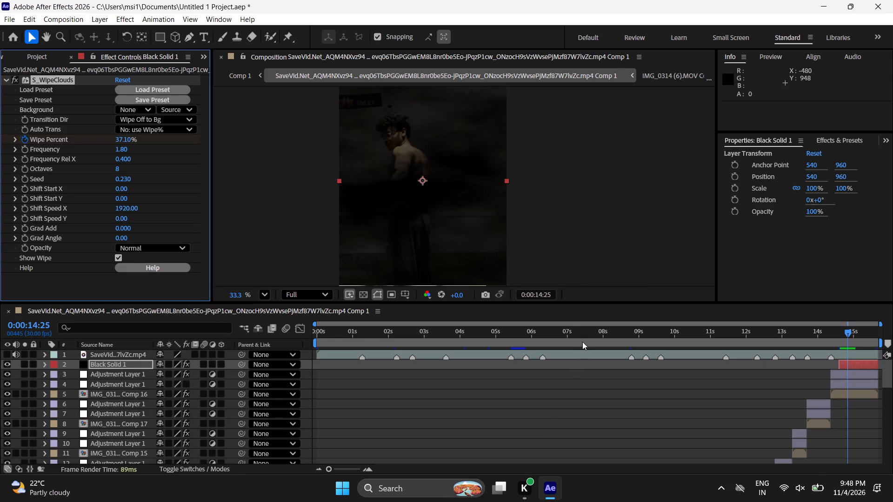
drag(582, 342, 137, 424)
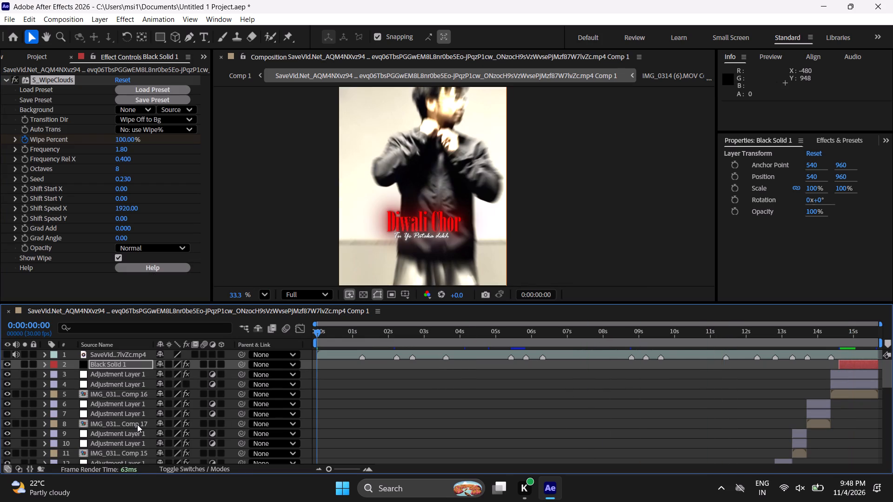
scroll(413, 403, down, 4)
scroll(413, 403, up, 6)
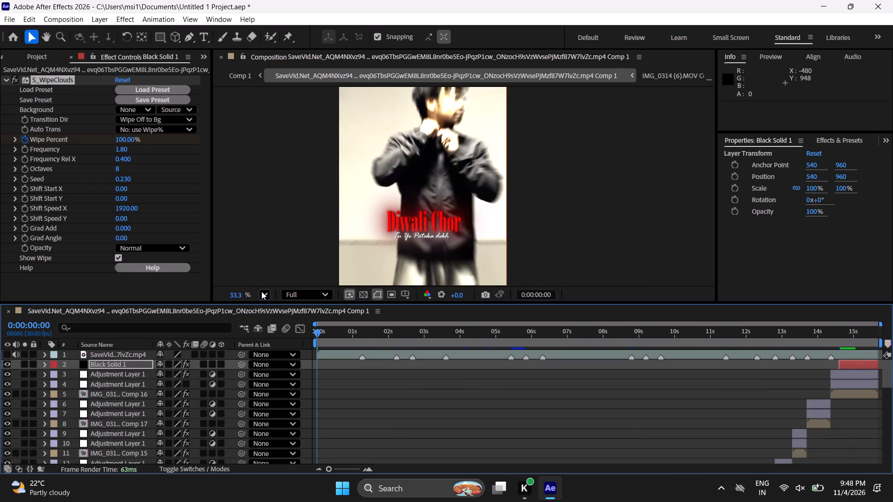
click(261, 291)
click(273, 76)
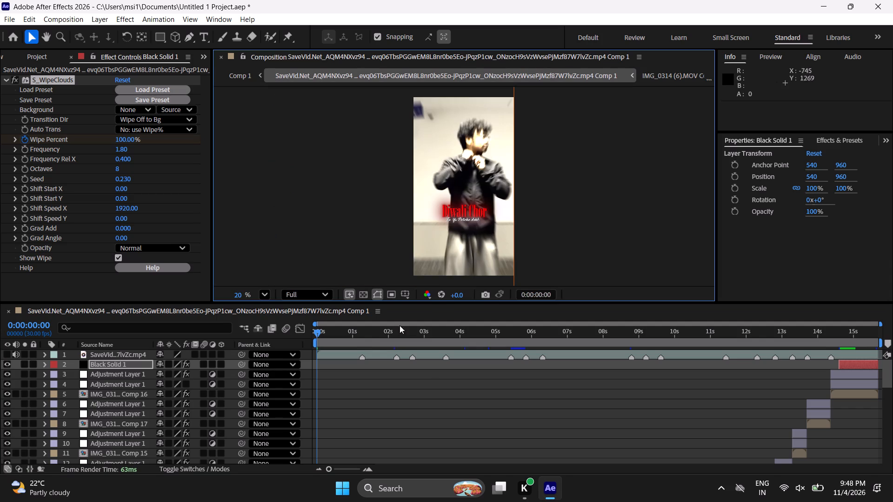
click(424, 378)
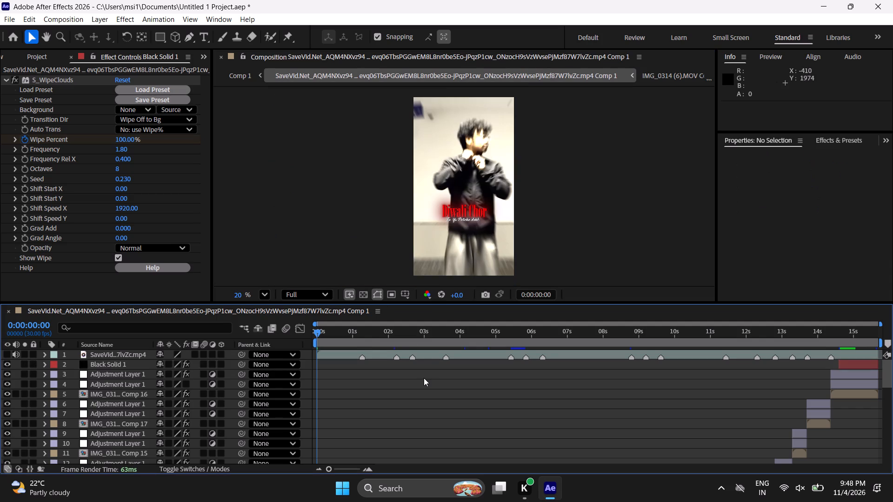
key(space)
key(space)
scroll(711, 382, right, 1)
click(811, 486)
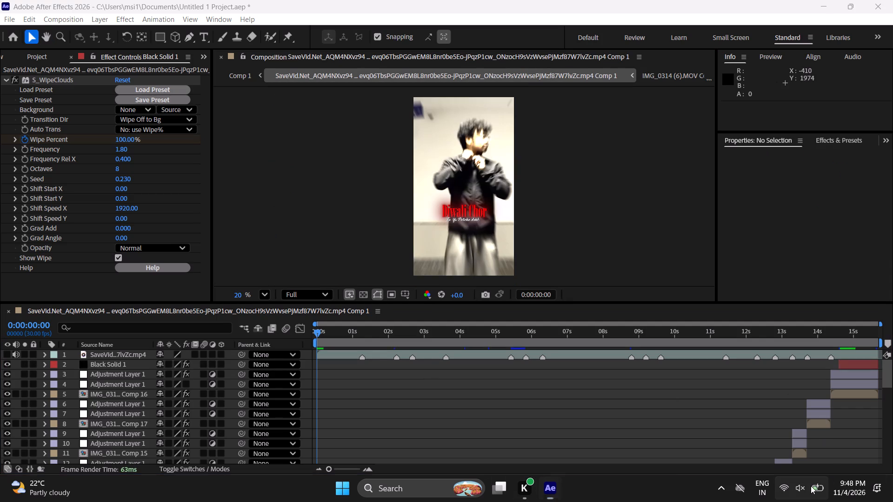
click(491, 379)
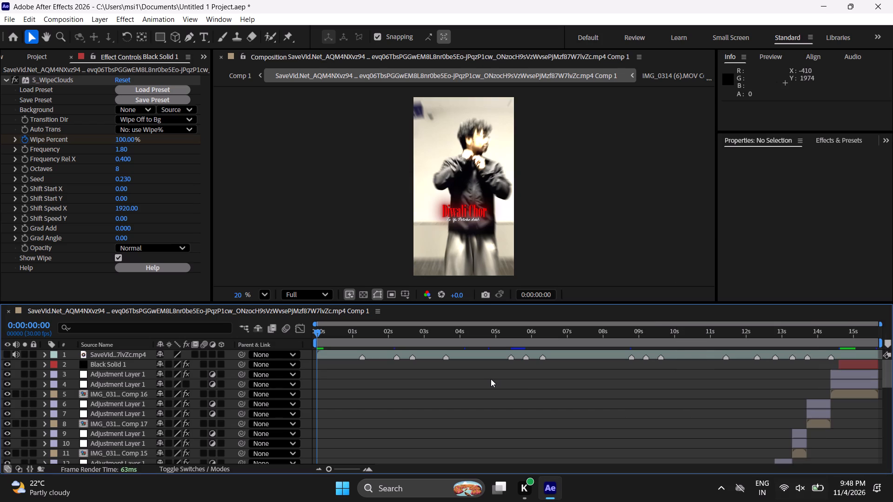
Scrub through the edit from the start to about 7 seconds to review the clips and title text.
drag(320, 341, 379, 418)
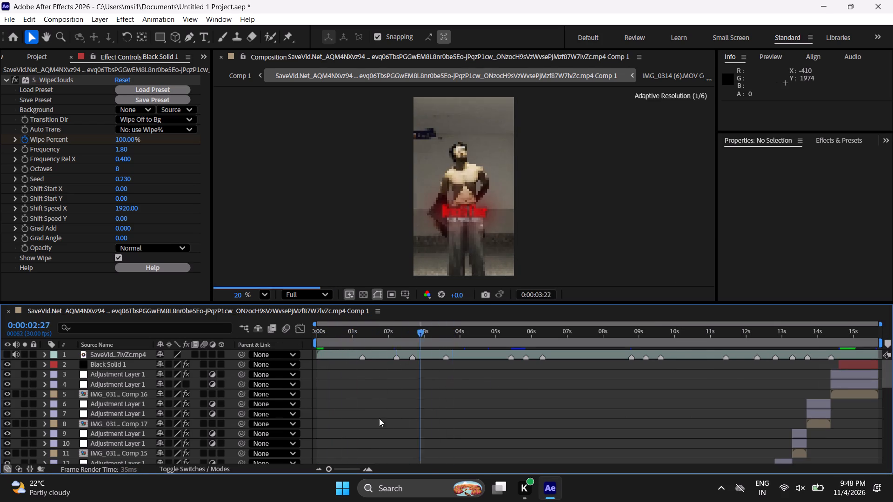
drag(379, 418, 264, 403)
key(space)
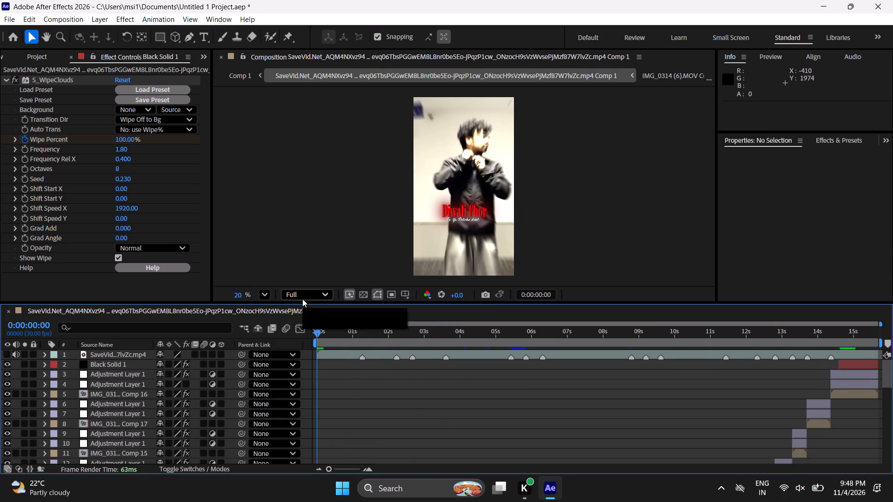
drag(325, 338, 405, 363)
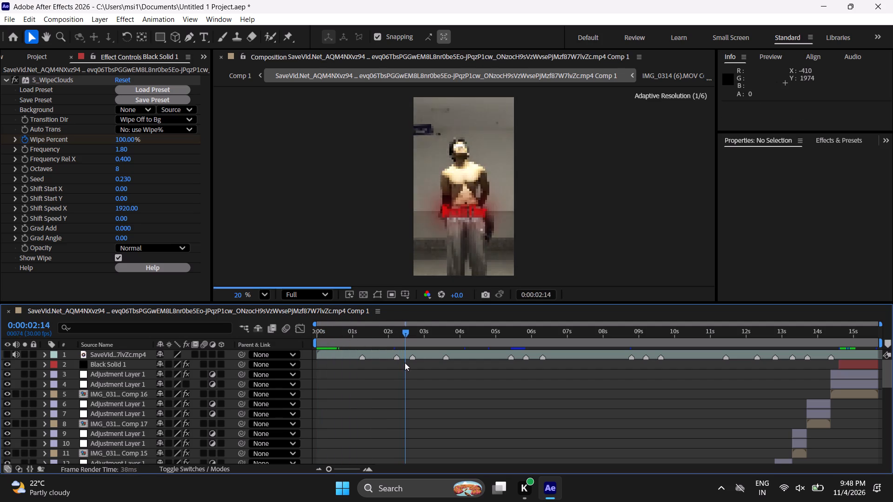
drag(405, 363, 433, 363)
scroll(433, 363, down, 3)
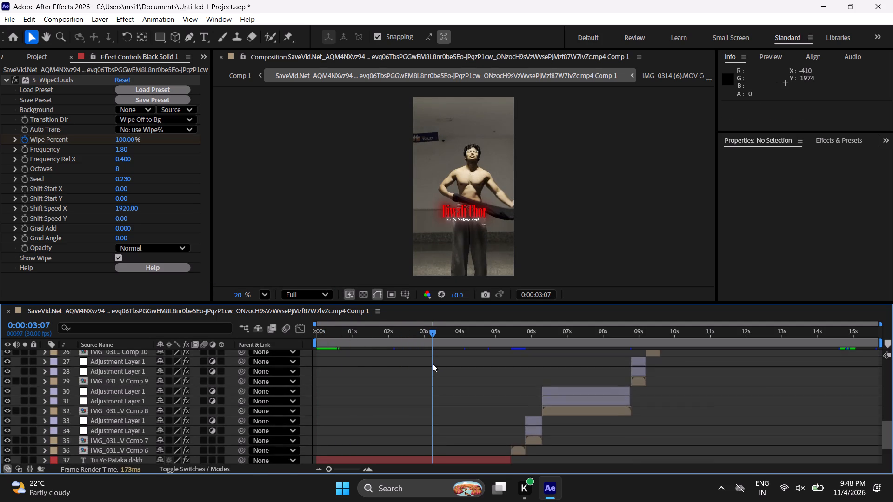
scroll(433, 363, up, 3)
drag(477, 349, 481, 349)
drag(557, 348, 569, 348)
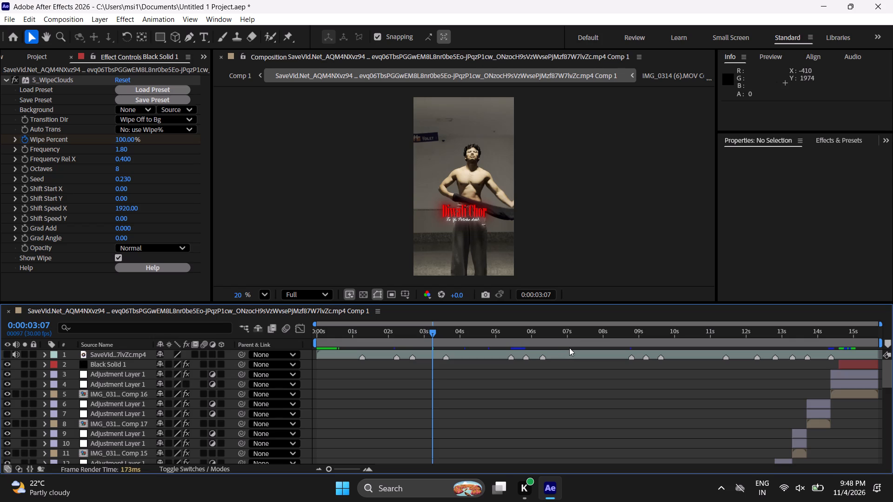
drag(563, 344, 568, 345)
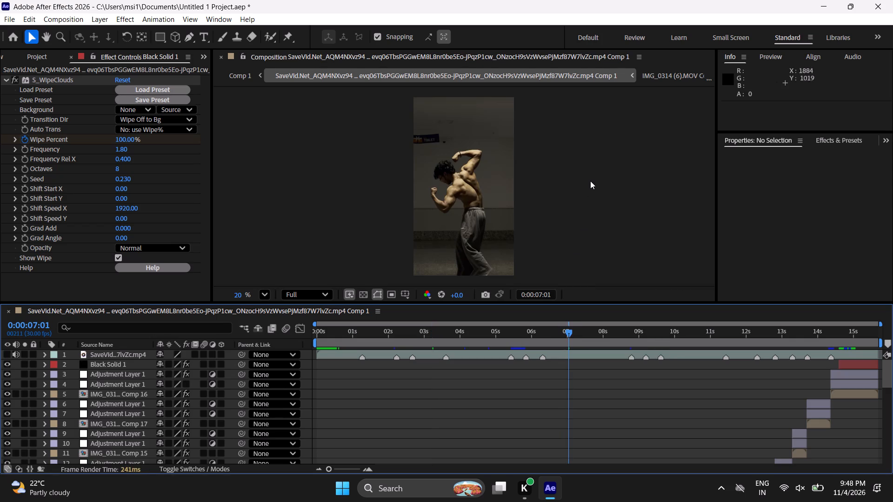
Add a new adjustment layer to the current composition.
click(590, 179)
scroll(453, 349, down, 2)
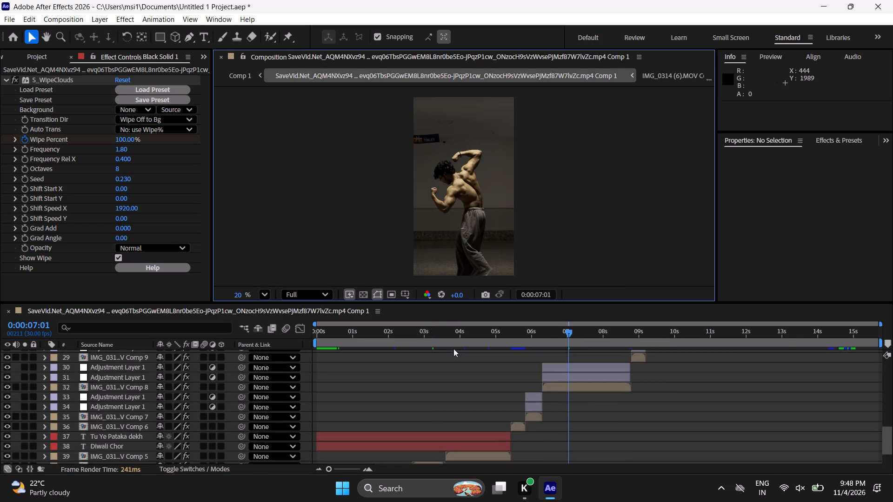
scroll(453, 349, up, 7)
right_click(631, 179)
click(650, 181)
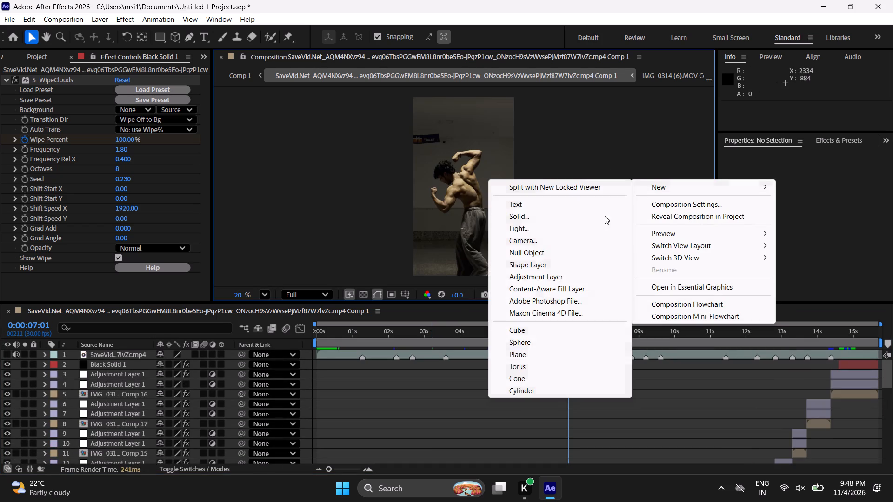
click(568, 276)
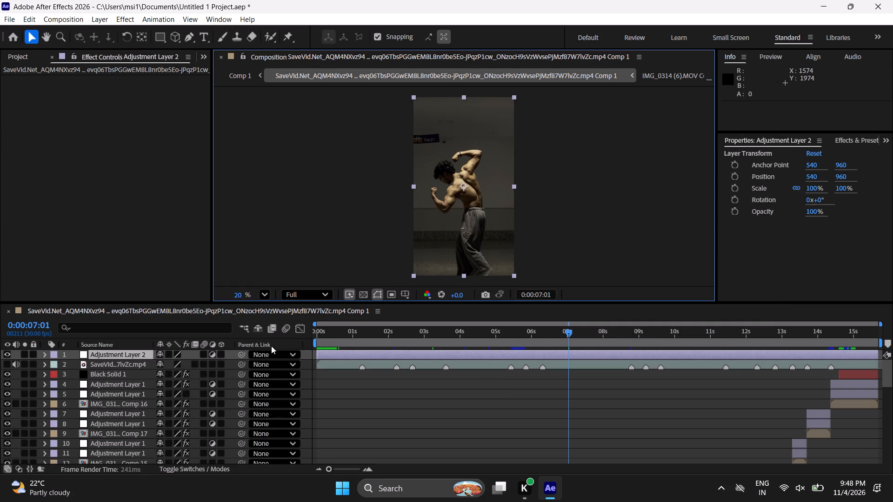
Move the new adjustment layer directly below Black Solid 1 in the layer stack.
scroll(269, 345, down, 3)
scroll(269, 345, up, 2)
drag(131, 354, 129, 375)
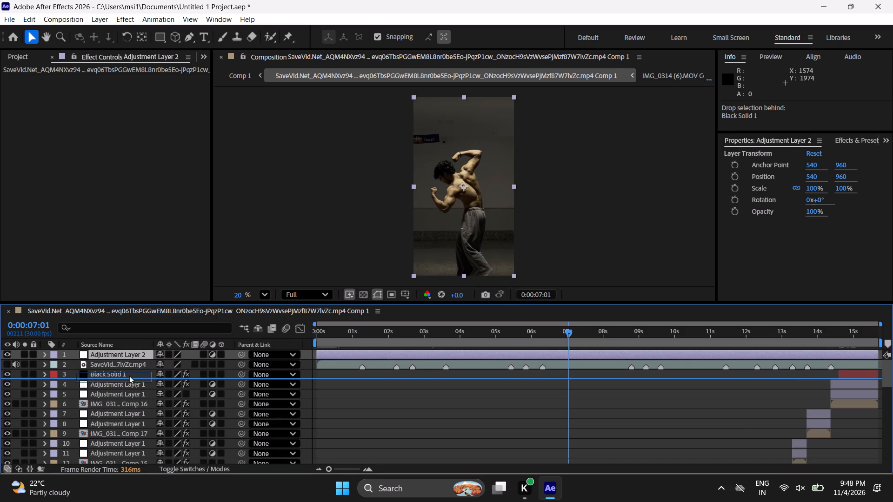
drag(129, 375, 131, 378)
Move the Tu Ye Pataka dekh and Diwali Chor text layers up the stack, near the new adjustment layer below Black Solid 1.
scroll(382, 414, down, 2)
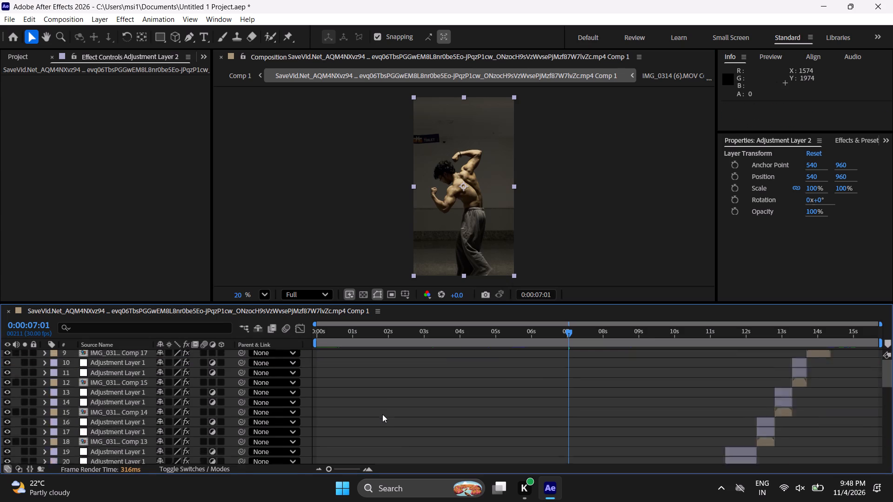
scroll(382, 414, down, 1)
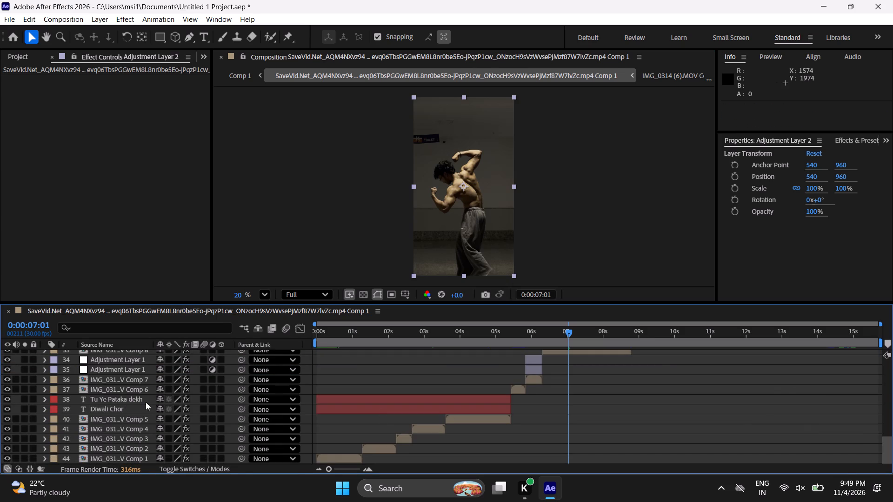
ctrl+click(147, 403)
ctrl+click(147, 409)
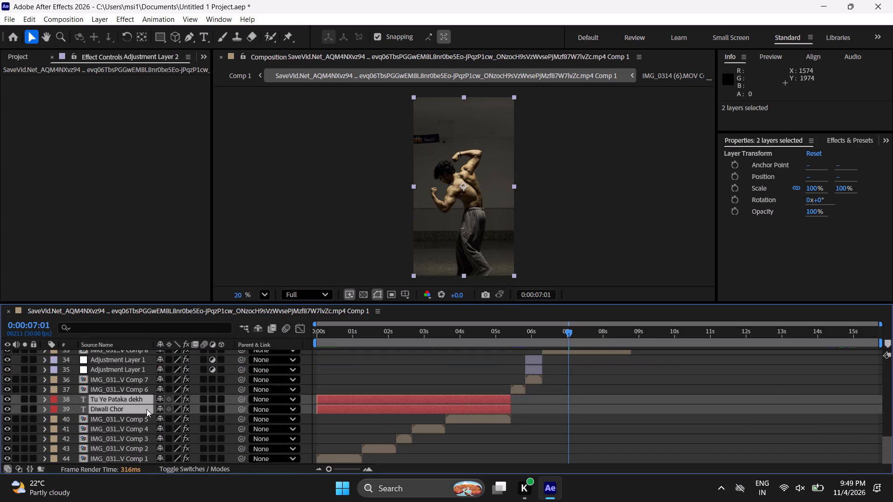
drag(122, 404, 140, 349)
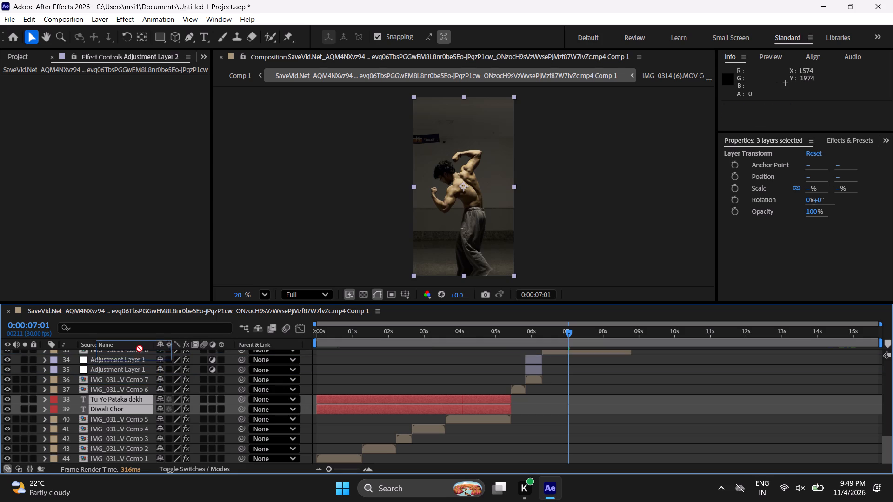
drag(140, 349, 139, 347)
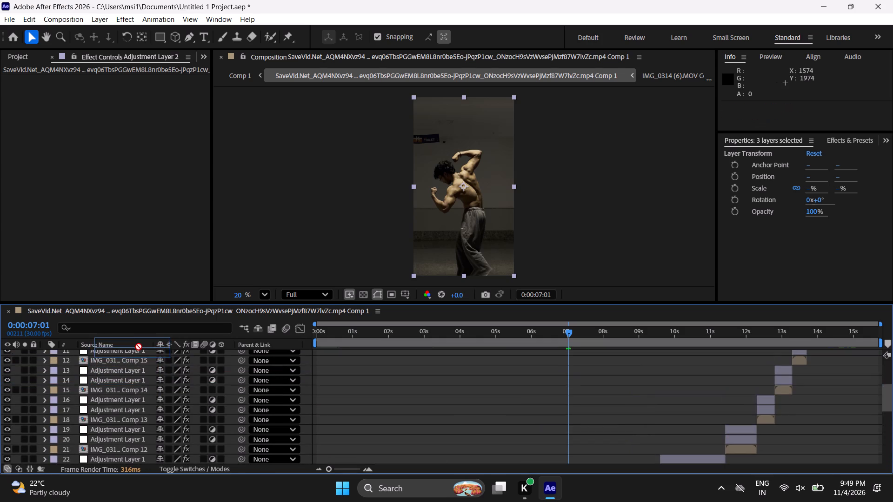
drag(139, 347, 133, 360)
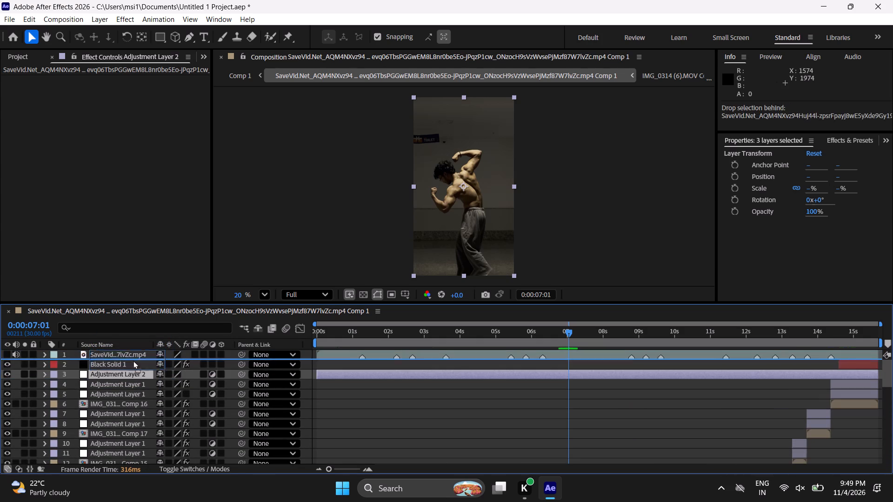
drag(133, 360, 131, 368)
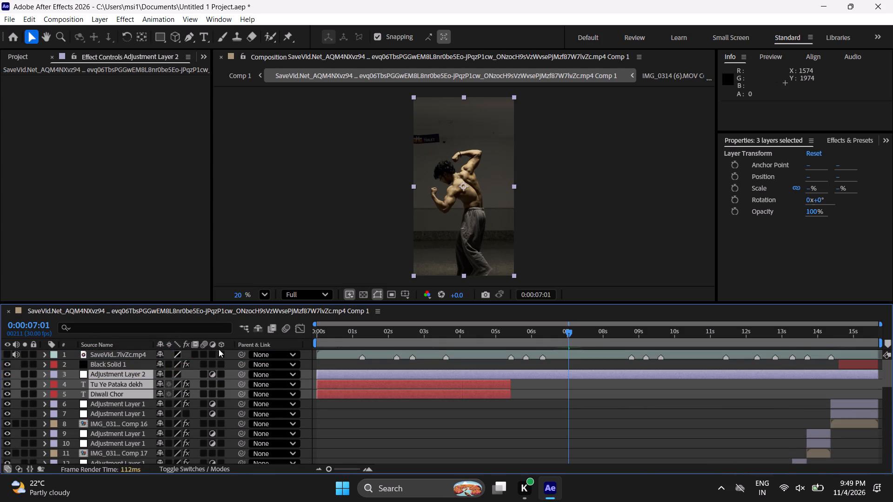
Move the Tu Ye Pataka dekh and Diwali Chor text layers above Adjustment Layer 2, directly below Black Solid 1.
drag(118, 392, 120, 376)
click(120, 394)
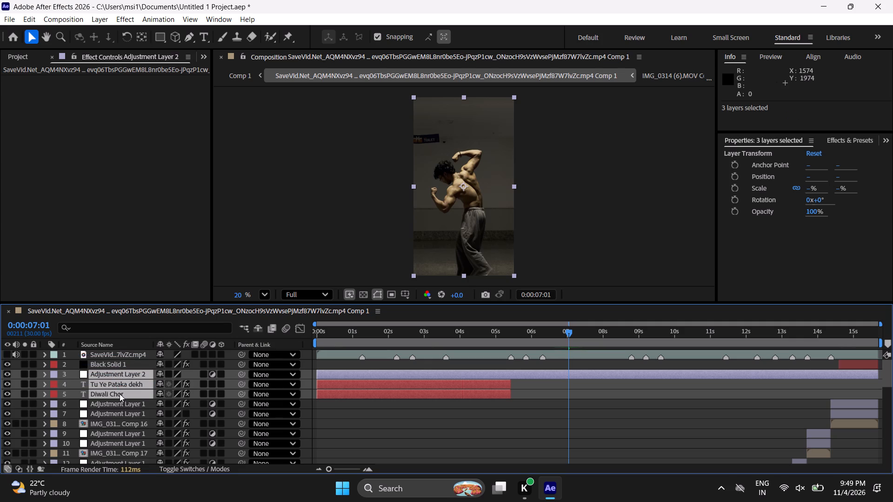
click(126, 408)
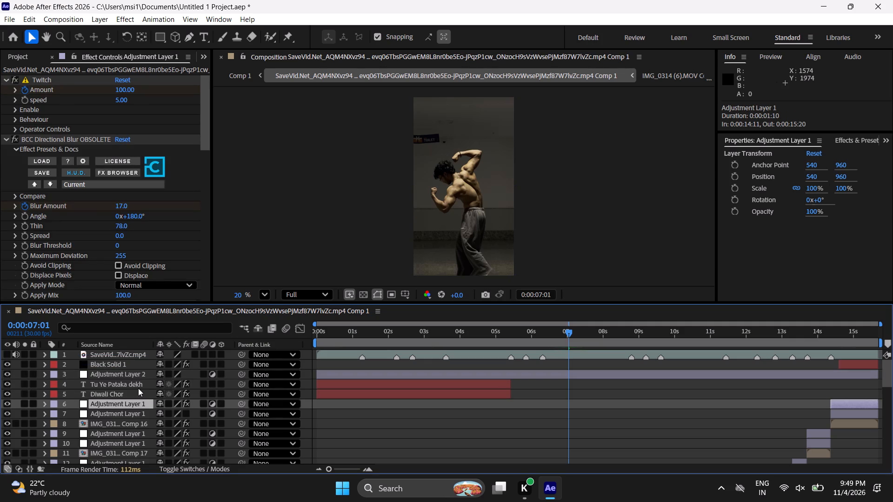
ctrl+click(138, 388)
click(135, 396)
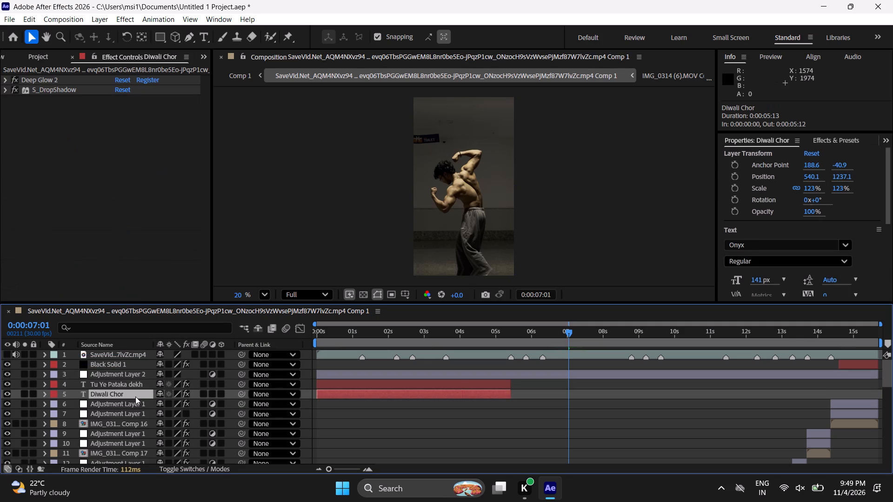
ctrl+click(143, 385)
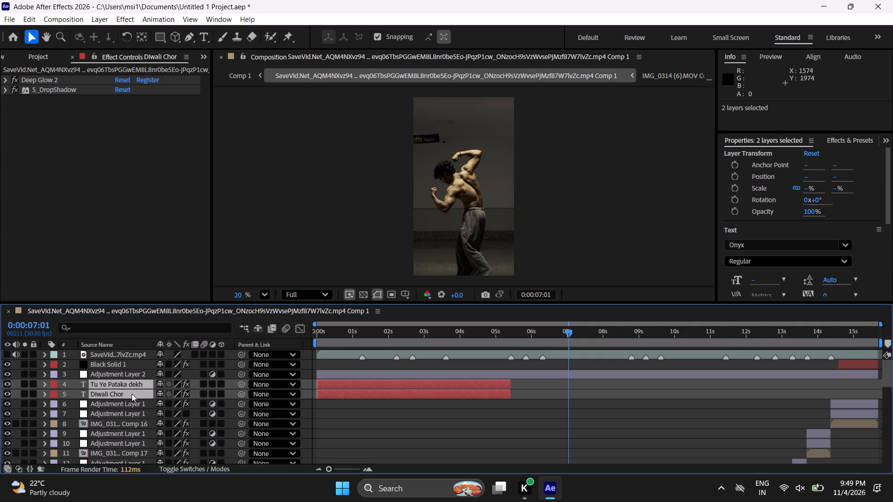
drag(132, 394, 132, 369)
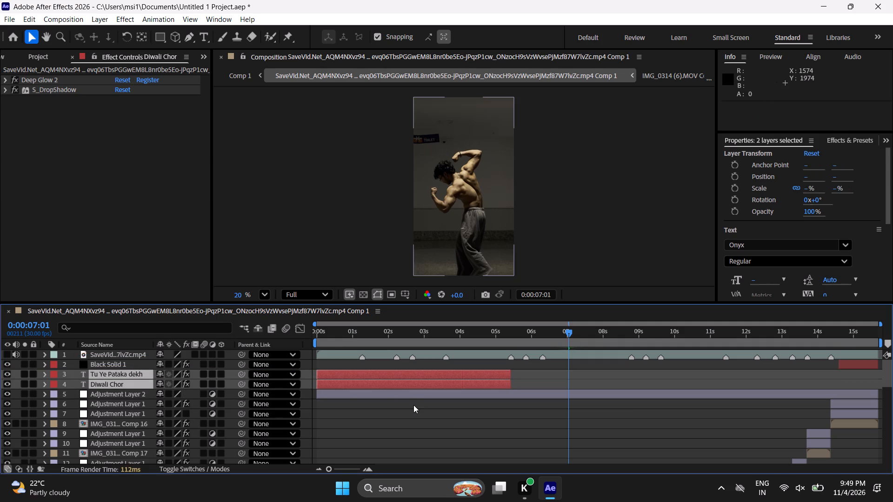
click(413, 405)
Search the effects for flicker and apply S_Flicker to Adjustment Layer 2.
drag(462, 338, 515, 345)
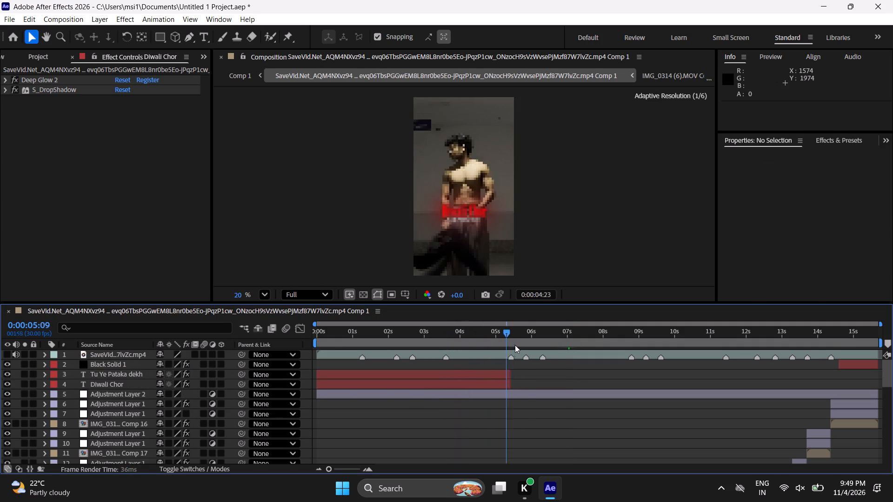
drag(515, 345, 553, 354)
scroll(553, 354, down, 3)
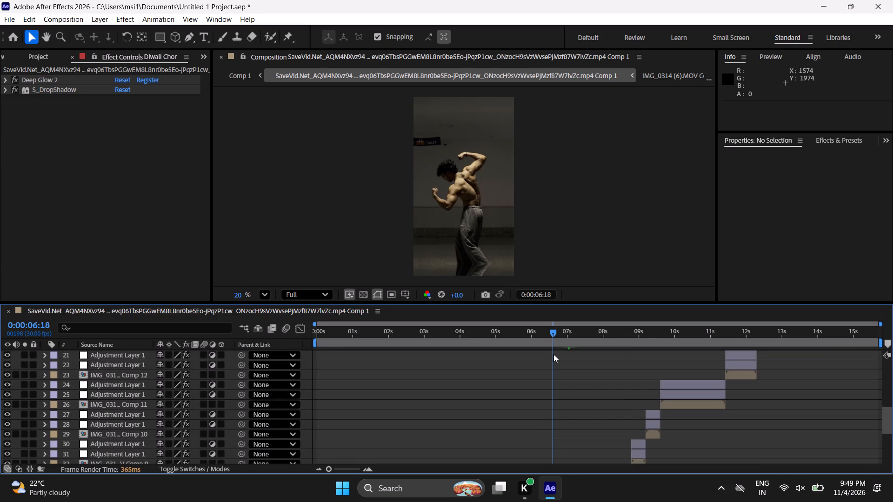
scroll(553, 354, down, 2)
scroll(553, 354, up, 10)
click(555, 393)
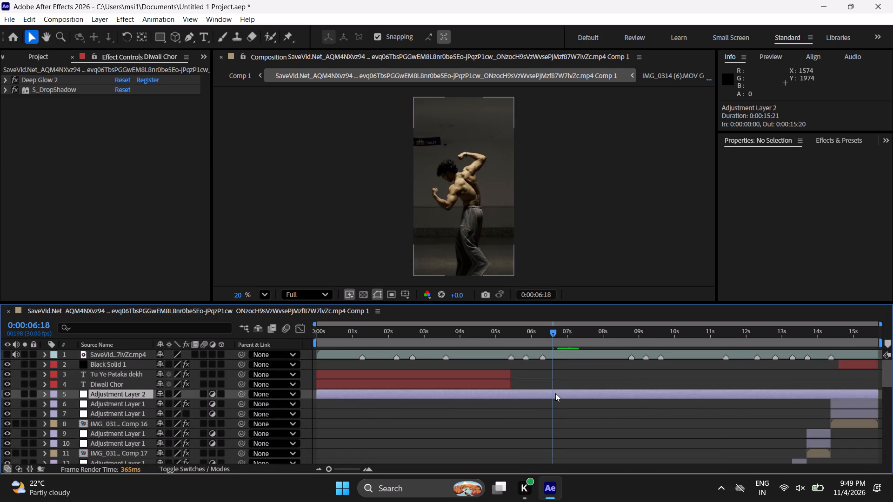
key(ctrl+space)
text(flick)
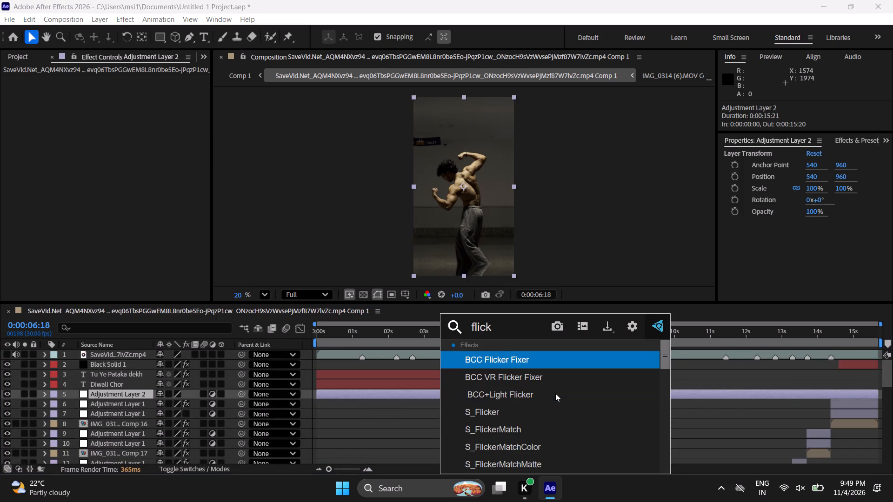
text(er)
scroll(555, 393, down, 9)
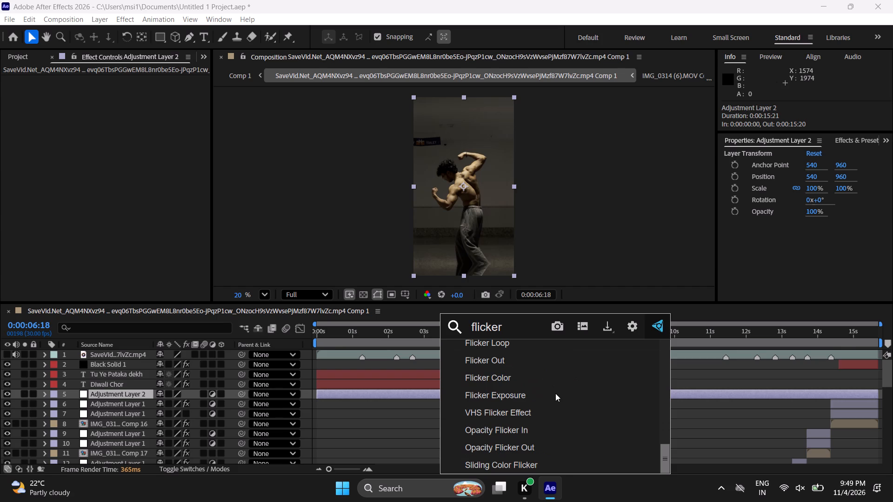
scroll(555, 393, up, 3)
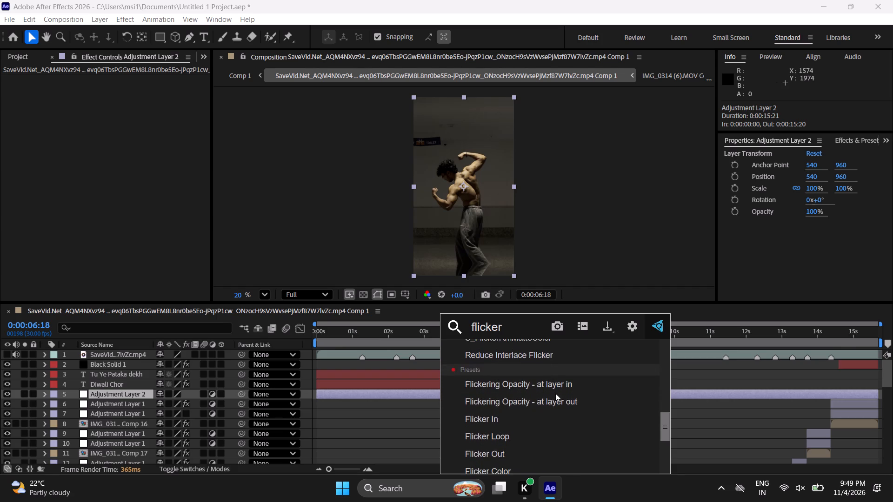
scroll(555, 393, up, 2)
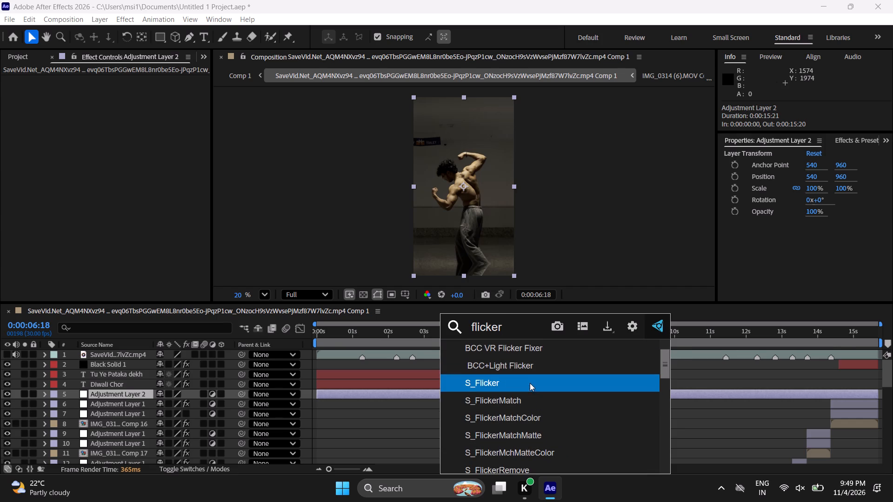
click(530, 383)
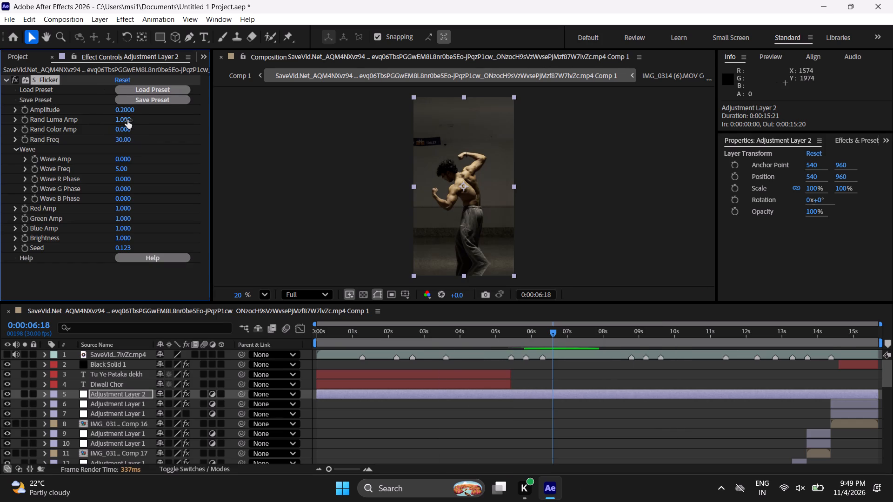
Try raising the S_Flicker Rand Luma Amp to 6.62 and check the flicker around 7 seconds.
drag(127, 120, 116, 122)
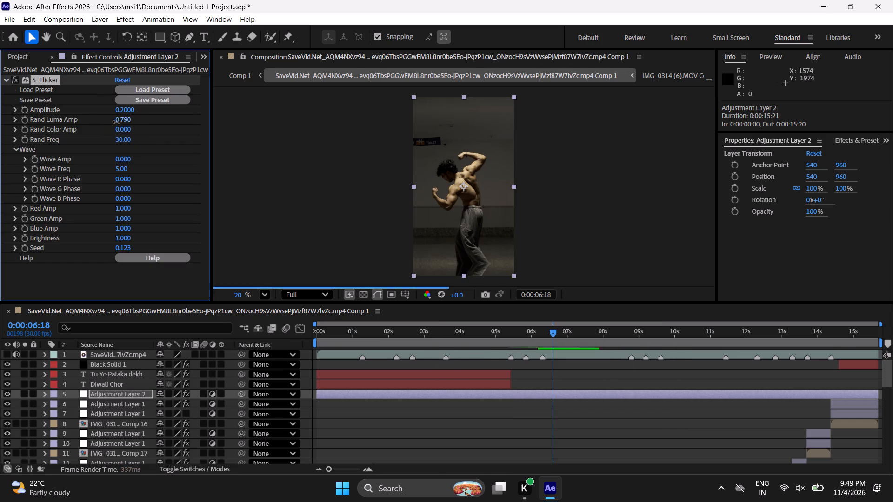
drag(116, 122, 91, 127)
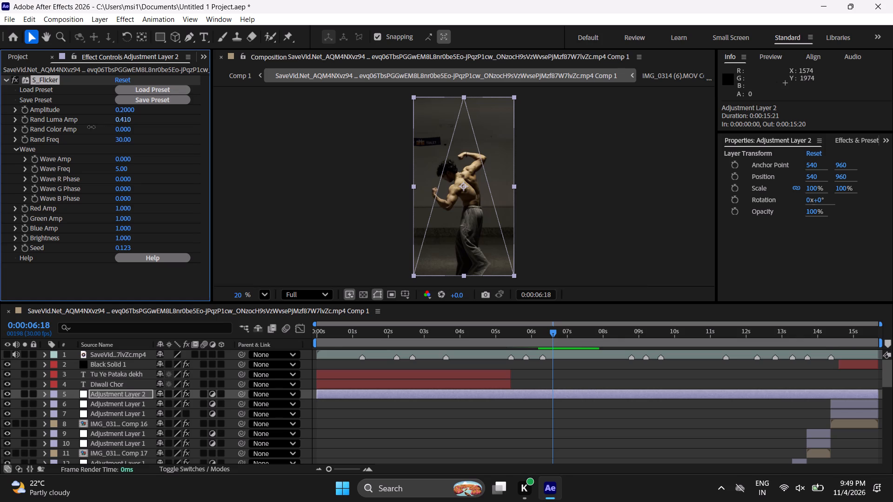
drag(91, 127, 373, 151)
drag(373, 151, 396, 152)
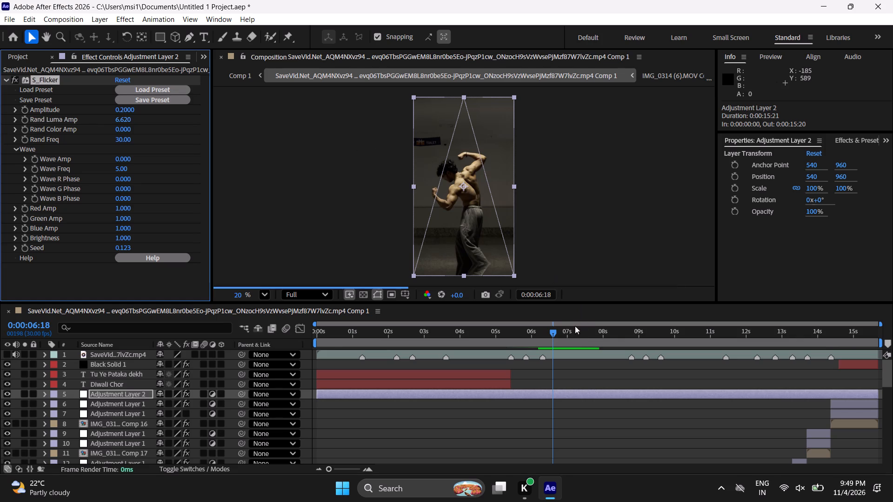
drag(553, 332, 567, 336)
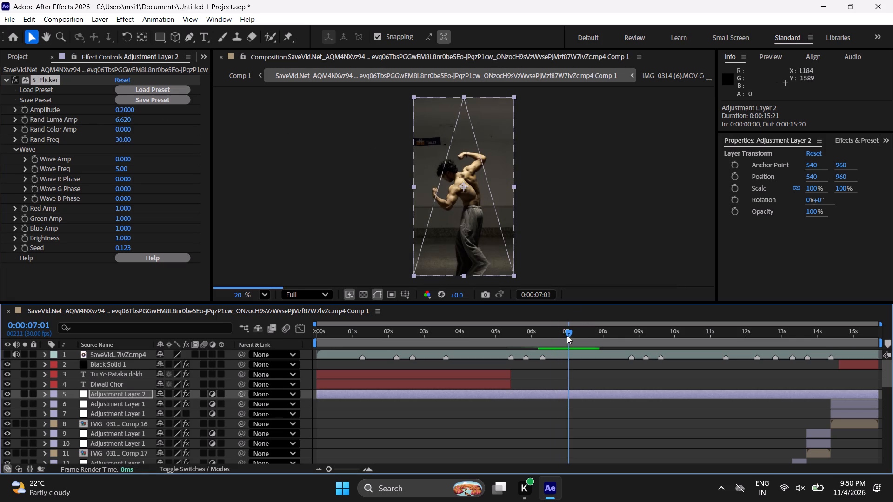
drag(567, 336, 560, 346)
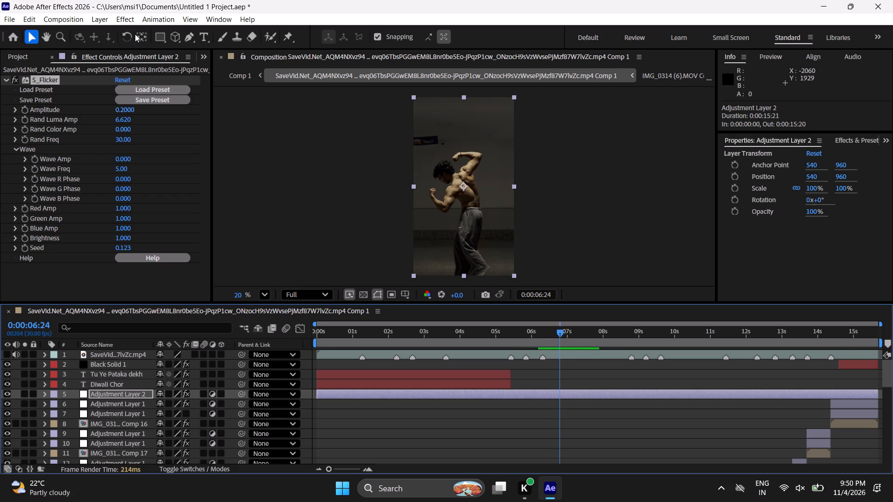
Lower the S_Flicker Rand Luma Amp on Adjustment Layer 2 to 0.27.
drag(123, 119, 0, 132)
drag(123, 122, 31, 135)
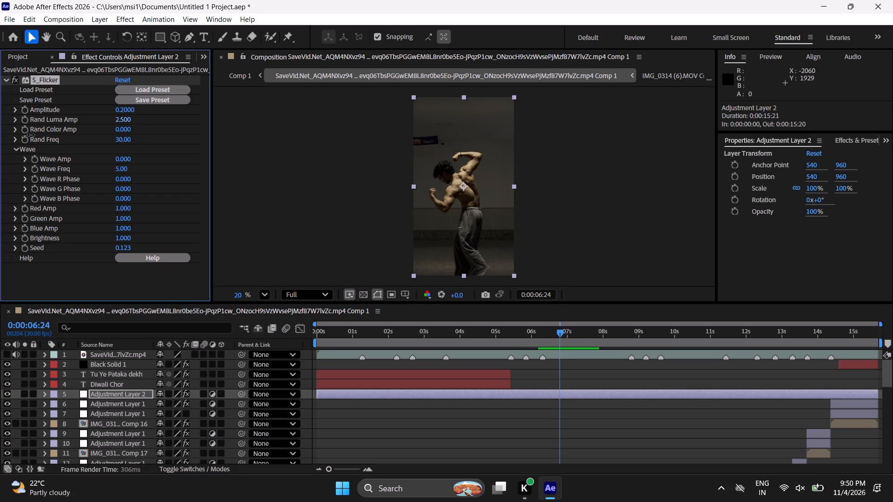
drag(121, 119, 0, 125)
click(128, 119)
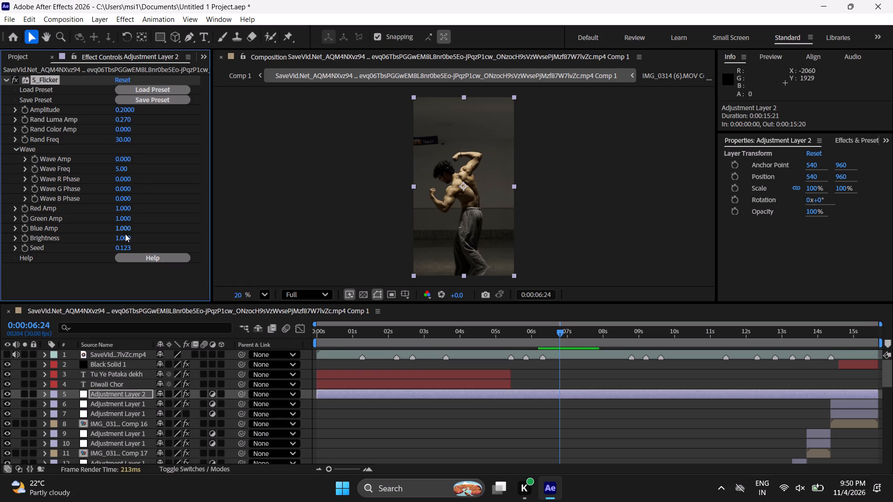
Set the S_Flicker Brightness to 1.14, checking it around 7 seconds and returning to the start of the composition.
drag(125, 238, 136, 238)
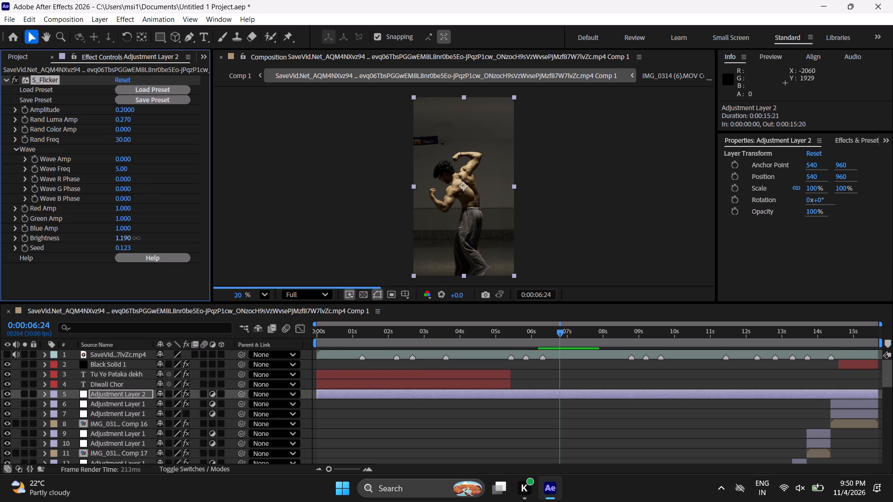
drag(136, 238, 134, 239)
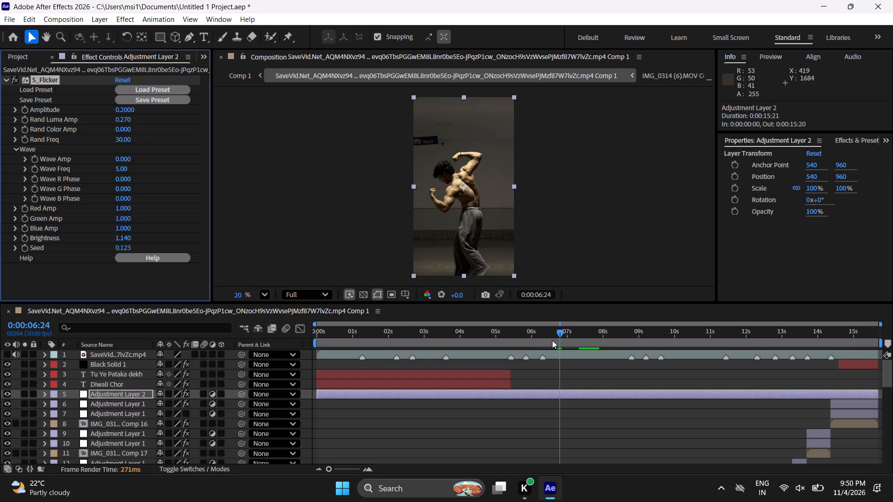
drag(552, 340, 562, 339)
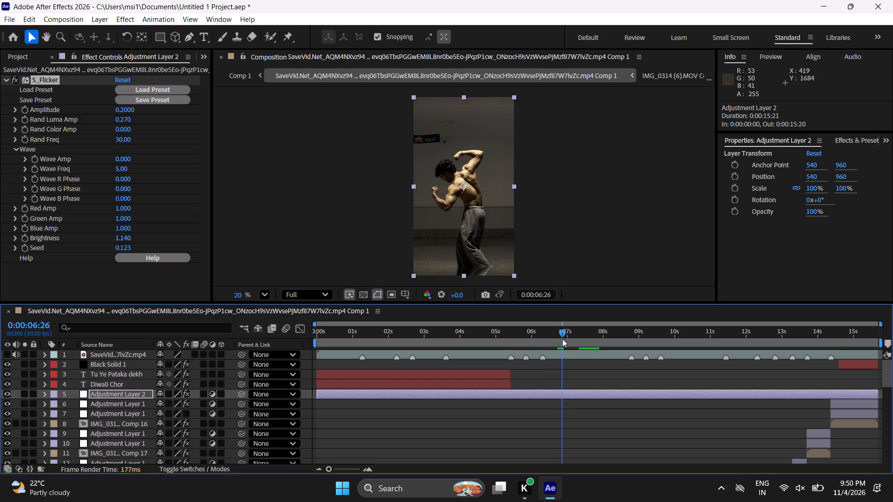
drag(562, 339, 570, 337)
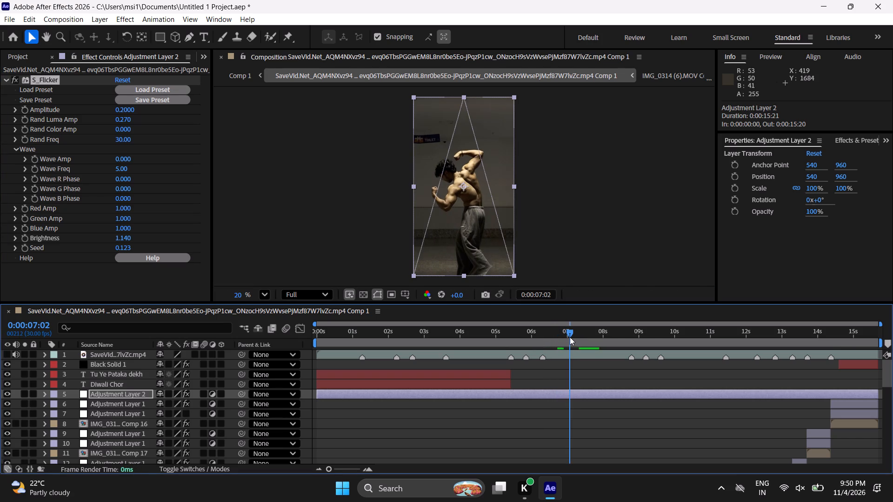
drag(570, 337, 238, 376)
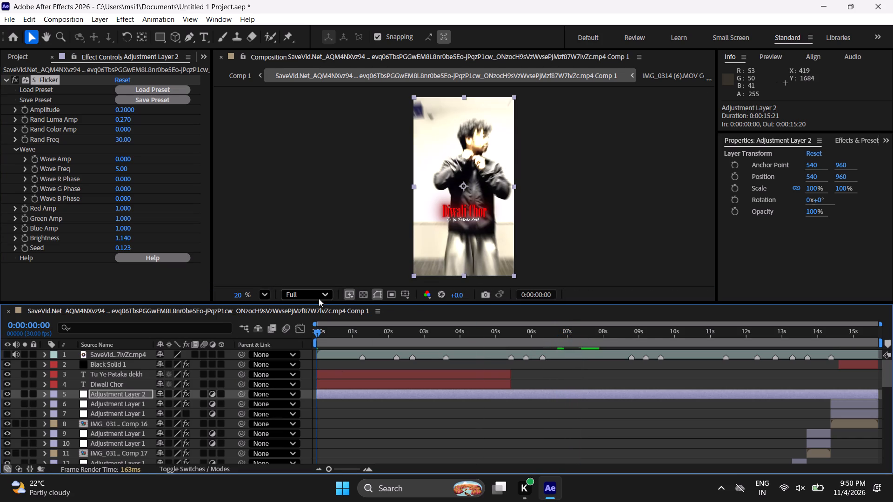
click(380, 421)
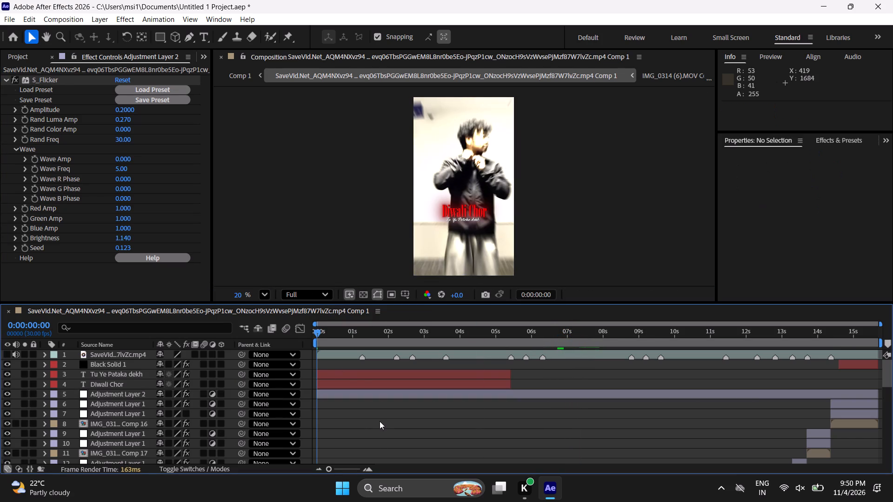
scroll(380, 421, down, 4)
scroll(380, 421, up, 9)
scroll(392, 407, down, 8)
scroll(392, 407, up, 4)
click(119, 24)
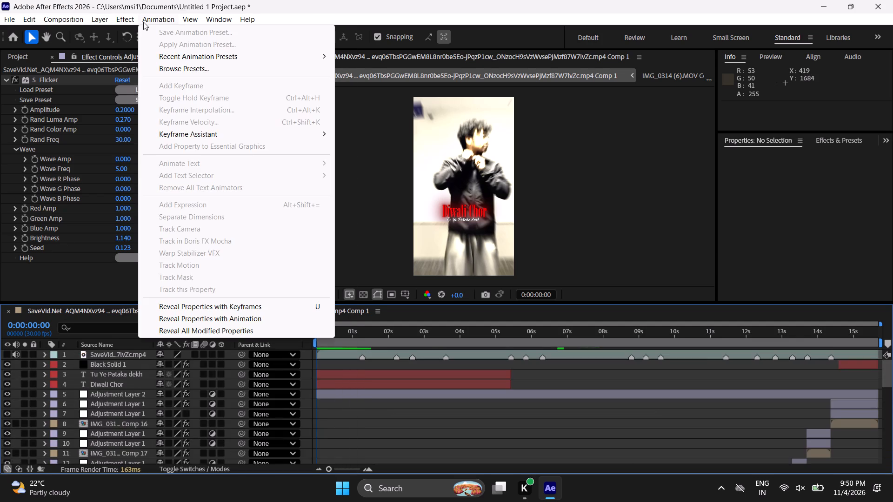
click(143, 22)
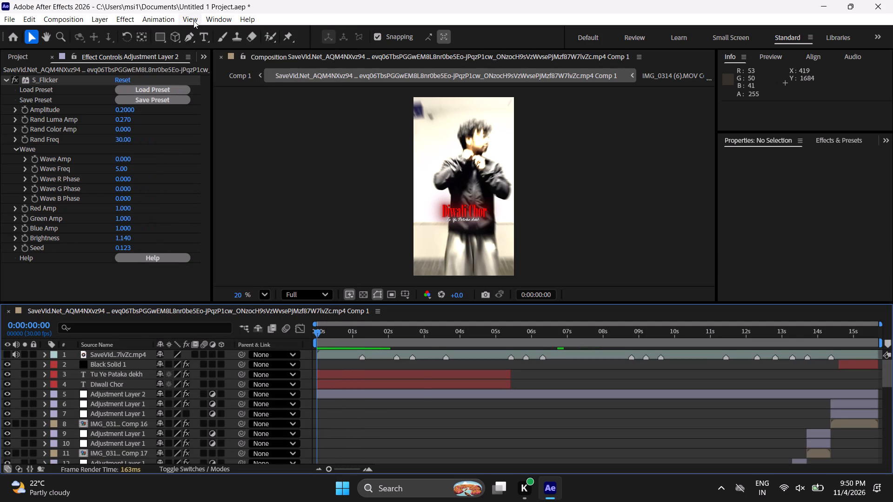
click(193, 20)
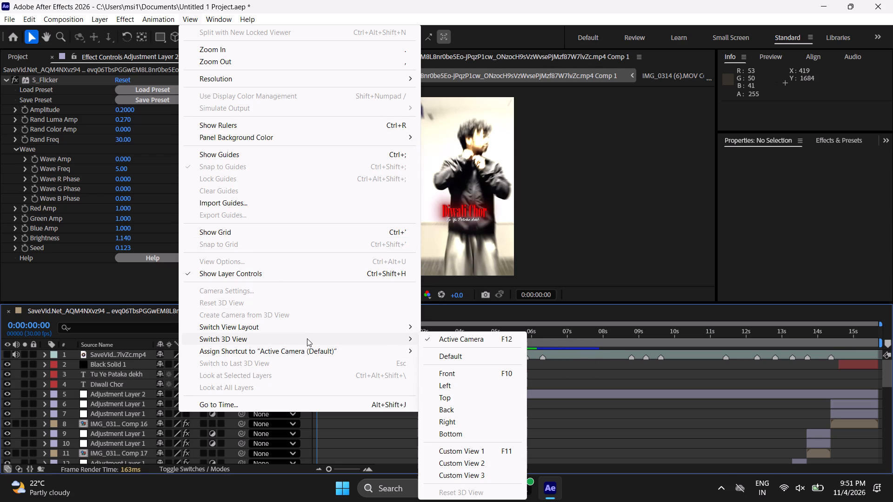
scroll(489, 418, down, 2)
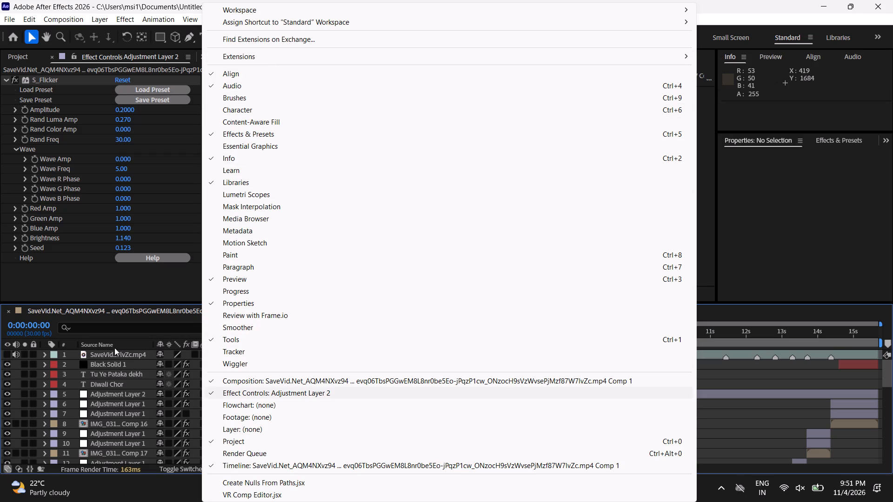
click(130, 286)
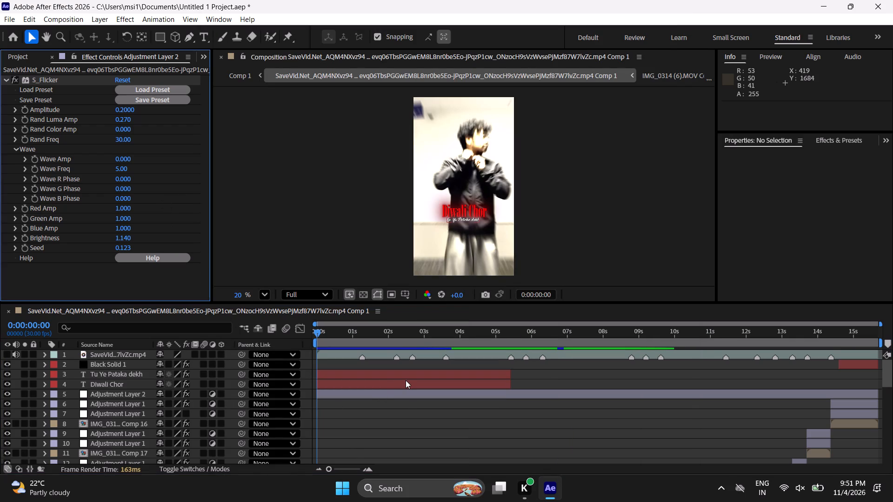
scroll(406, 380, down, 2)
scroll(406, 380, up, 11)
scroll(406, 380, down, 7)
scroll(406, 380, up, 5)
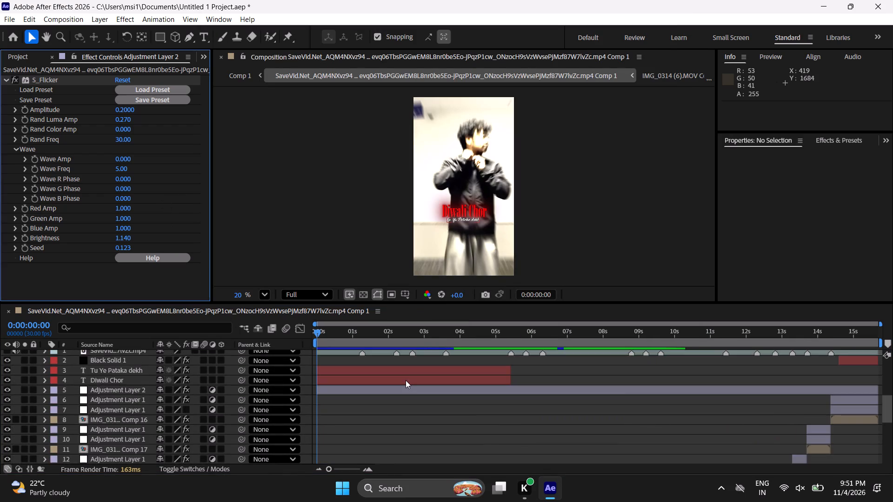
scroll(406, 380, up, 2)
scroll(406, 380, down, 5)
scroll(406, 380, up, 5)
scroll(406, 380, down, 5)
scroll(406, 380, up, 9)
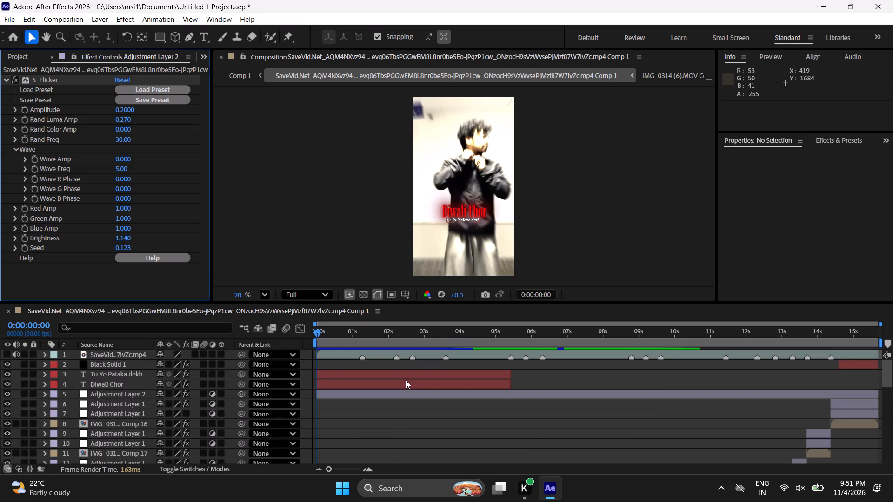
Play back the composition from the start and from about 6 seconds to review the flicker, finishing with the opening seconds again.
key(space)
key(space)
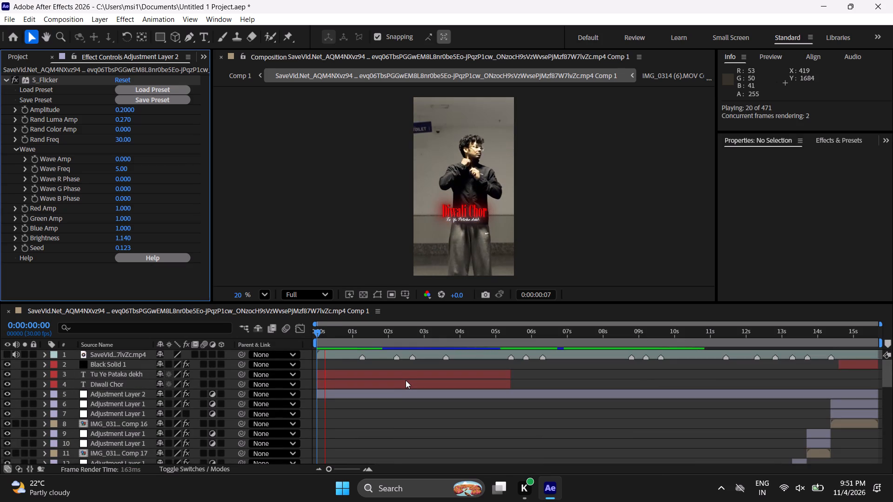
drag(330, 330, 289, 353)
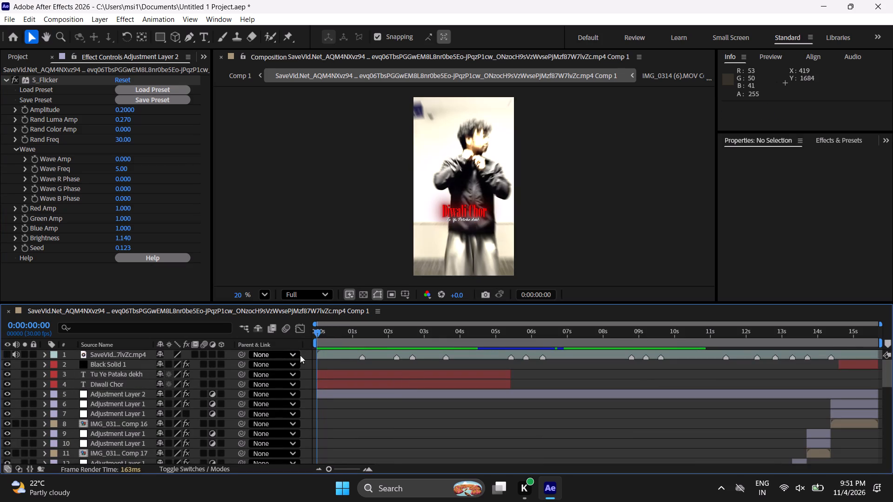
key(space)
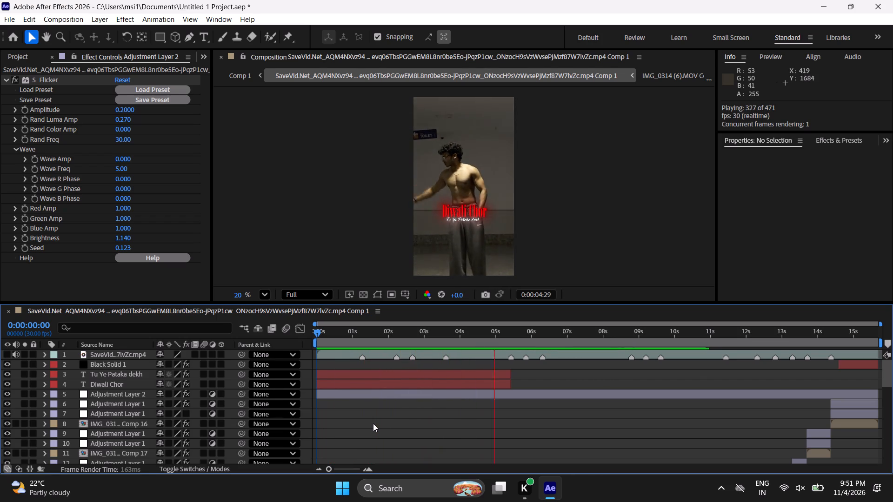
key(space)
key(space)
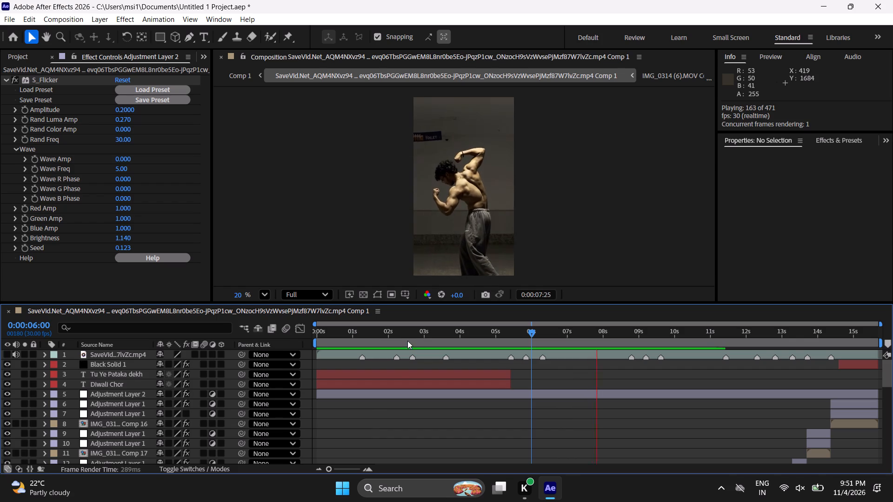
drag(403, 346, 335, 369)
key(space)
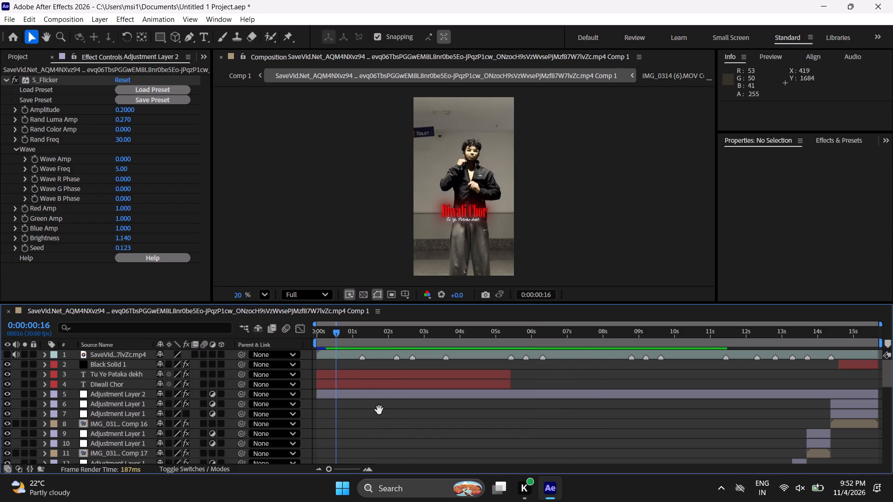
key(space)
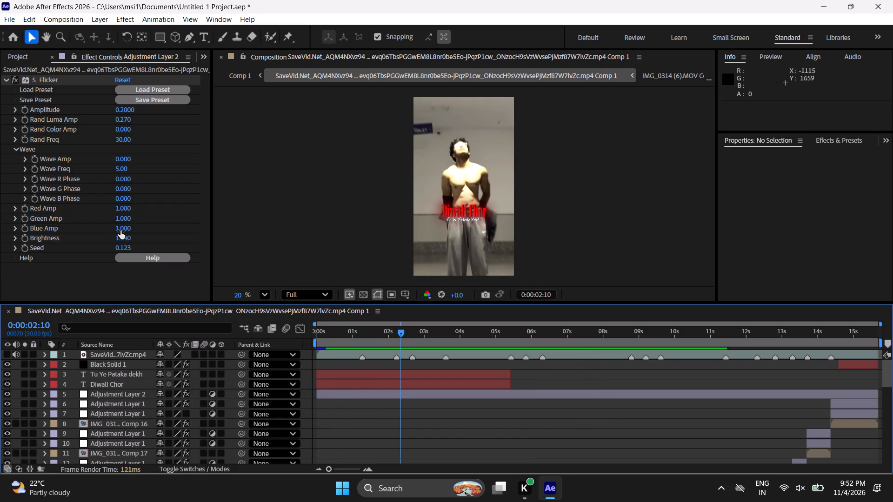
Adjust S_Flicker on Adjustment Layer 2 to Seed 0.113, Rand Color Amp 0.16, Amplitude 0.26 and Rand Luma Amp 0.49.
click(122, 249)
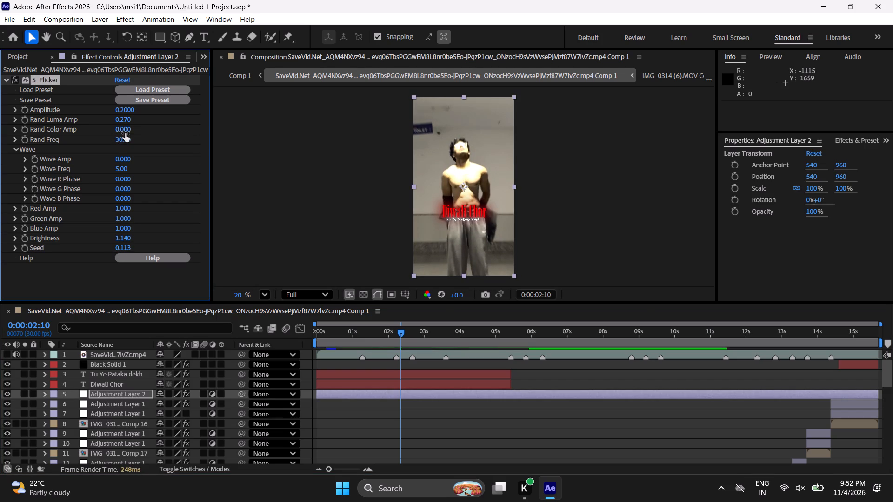
drag(123, 134, 129, 131)
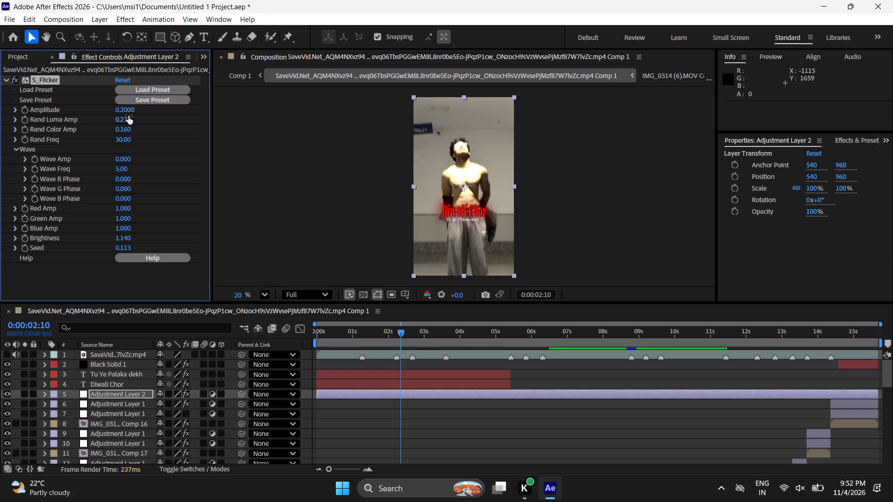
click(128, 112)
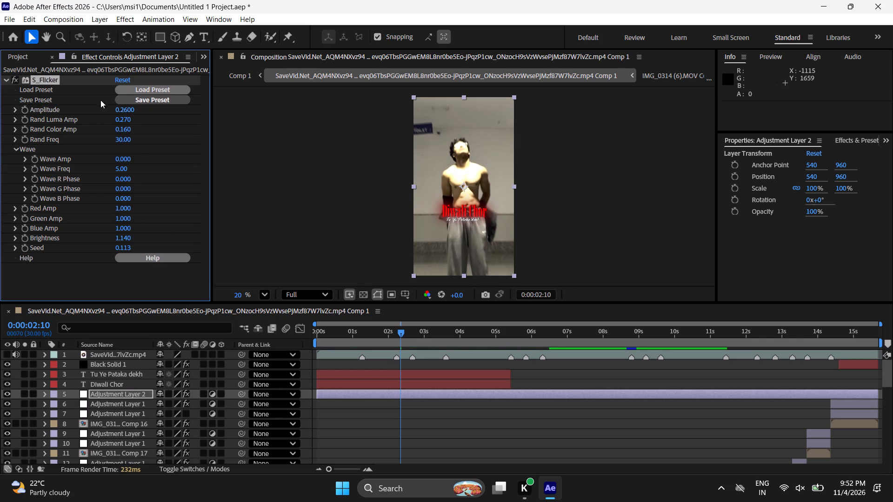
drag(123, 120, 133, 119)
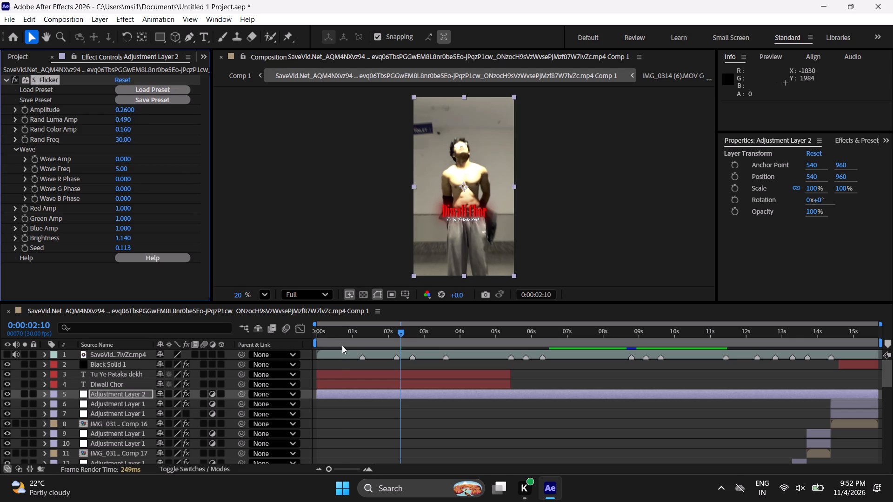
Return to the start of the composition and set the S_Flicker Brightness to 1.17.
drag(342, 345, 261, 365)
click(341, 410)
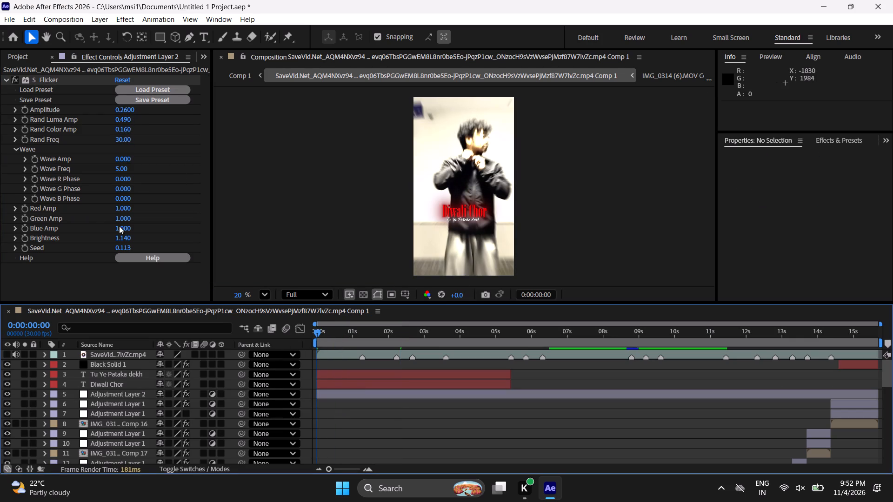
click(129, 238)
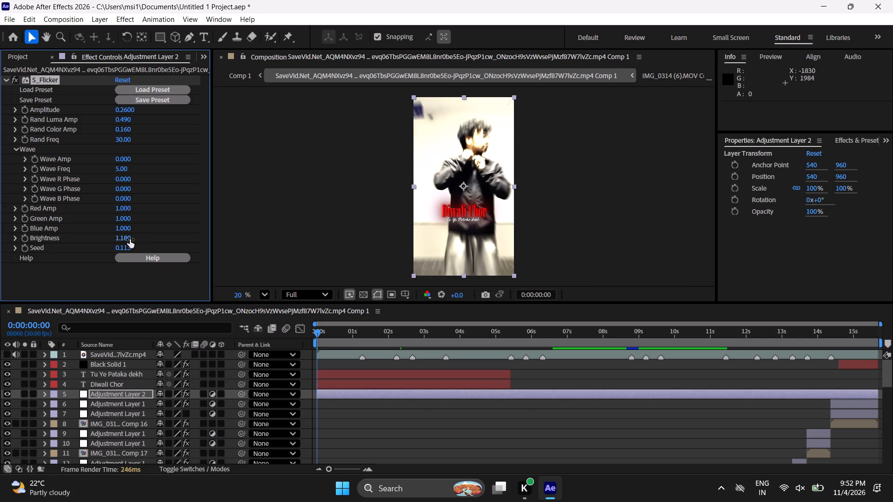
click(130, 239)
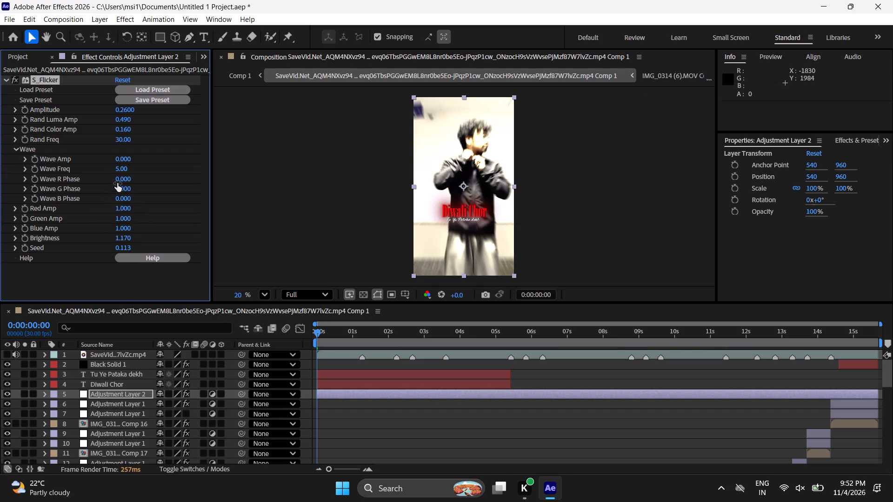
Preview the first second of the composition from the start to check the adjusted flicker.
click(457, 423)
key(space)
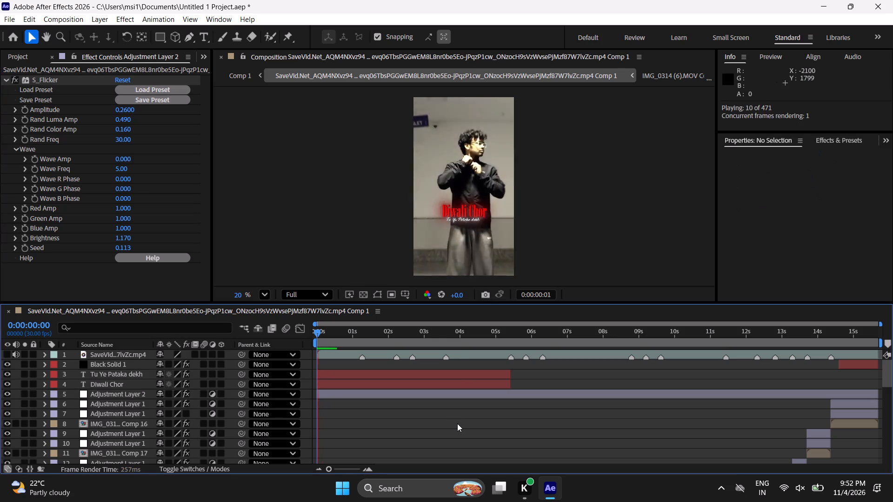
click(313, 329)
key(space)
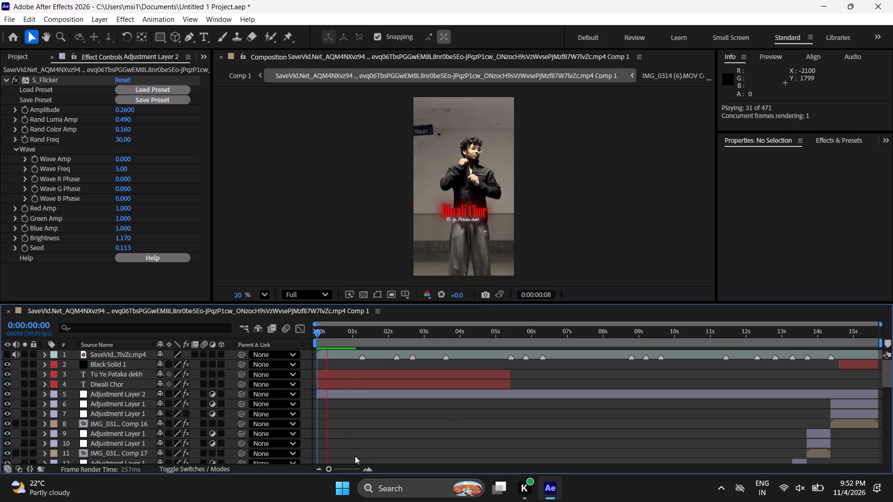
key(space)
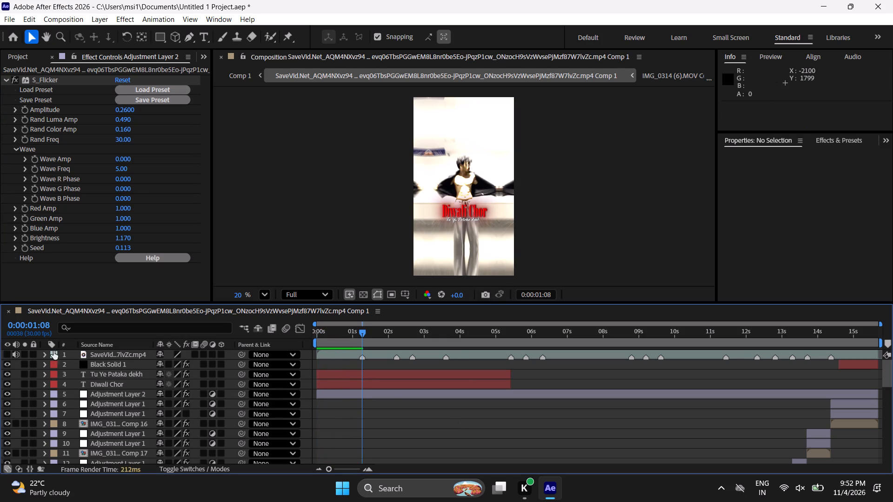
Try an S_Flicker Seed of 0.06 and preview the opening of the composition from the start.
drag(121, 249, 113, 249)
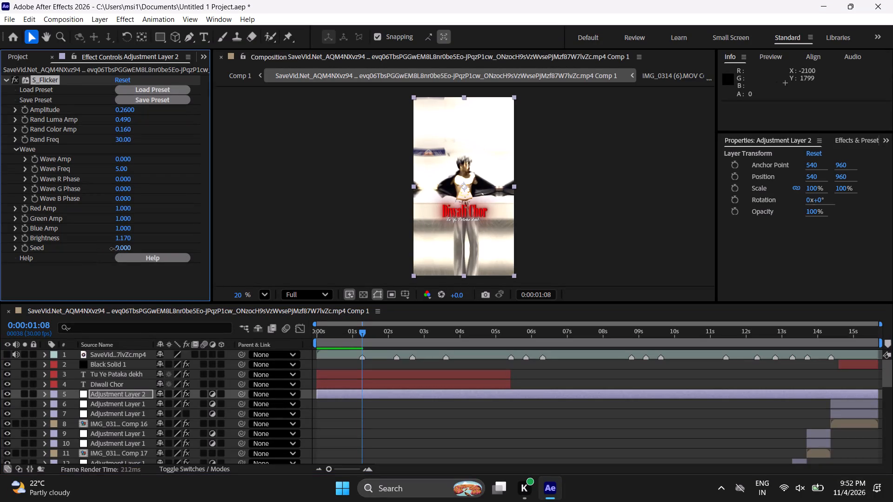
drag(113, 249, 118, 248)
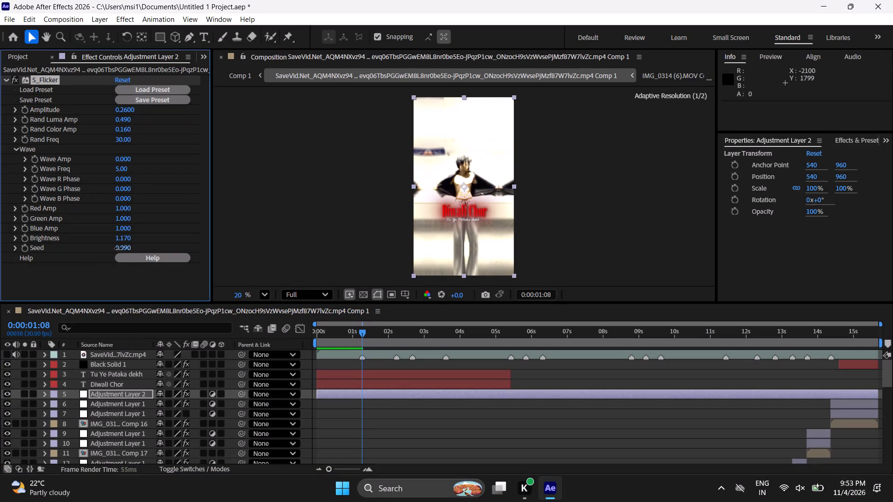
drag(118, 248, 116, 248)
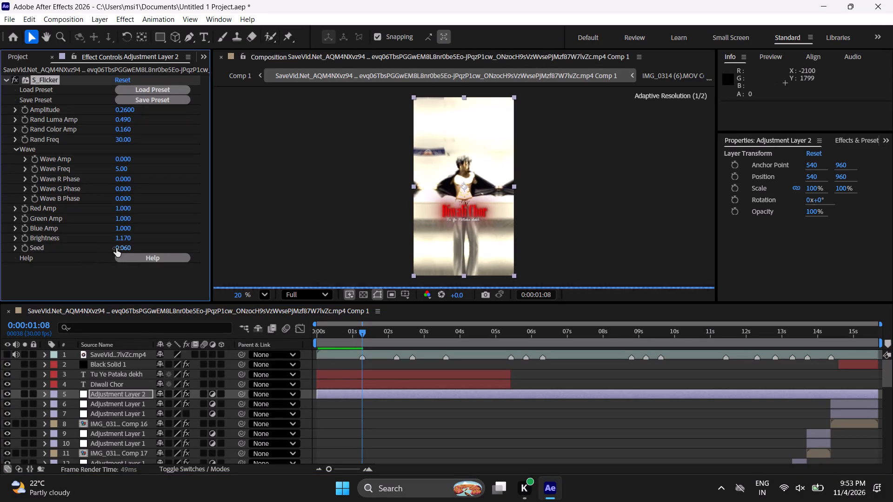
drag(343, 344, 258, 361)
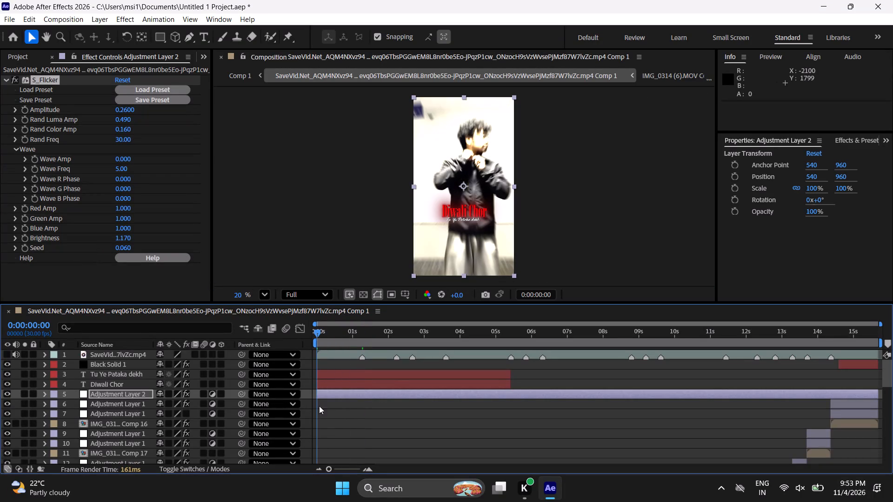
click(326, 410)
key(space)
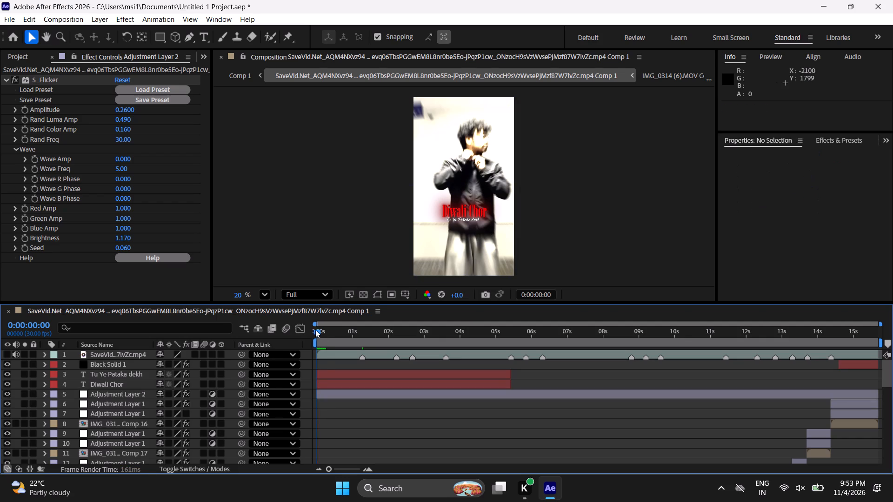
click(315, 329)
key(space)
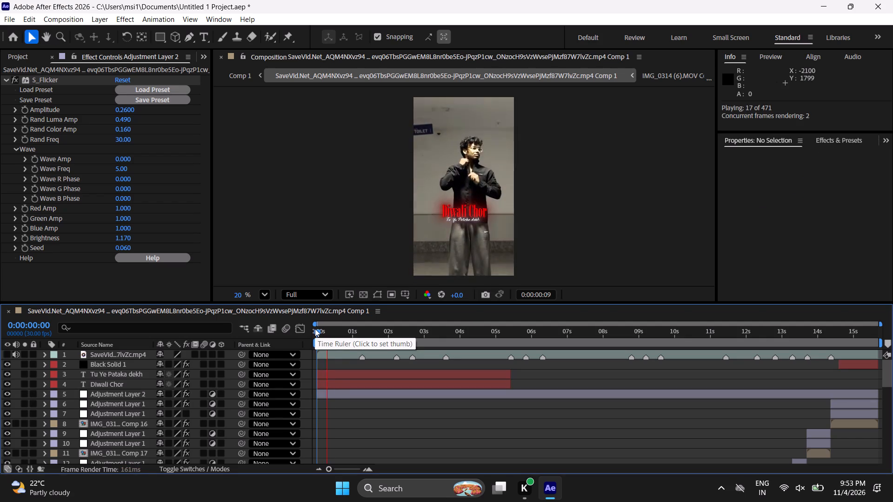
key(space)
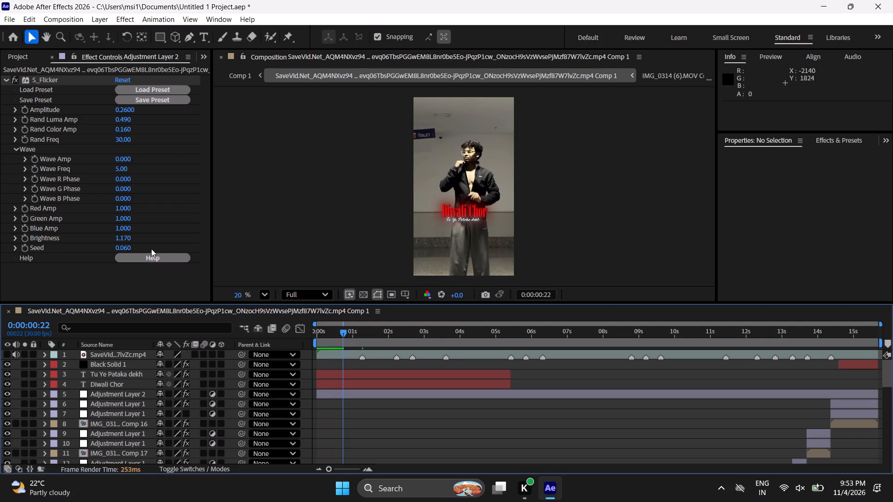
Set the S_Flicker Seed on Adjustment Layer 2 to 0.01.
drag(124, 245, 116, 245)
drag(116, 245, 47, 249)
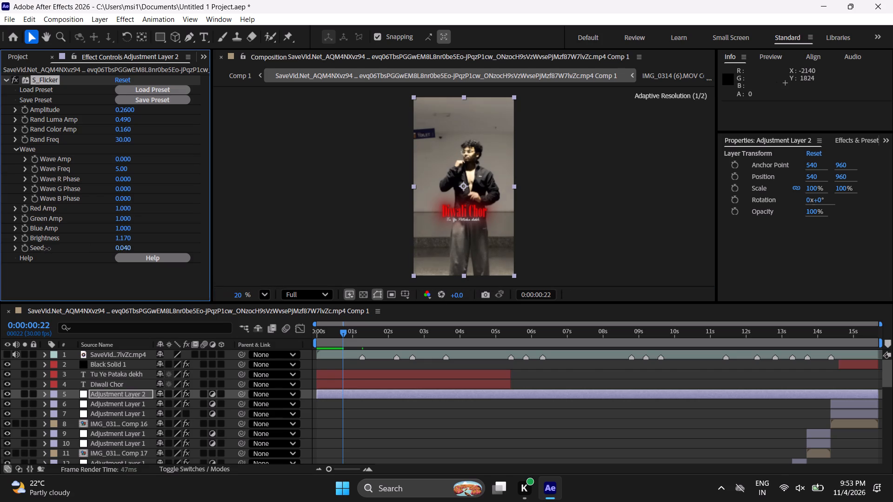
drag(47, 249, 45, 250)
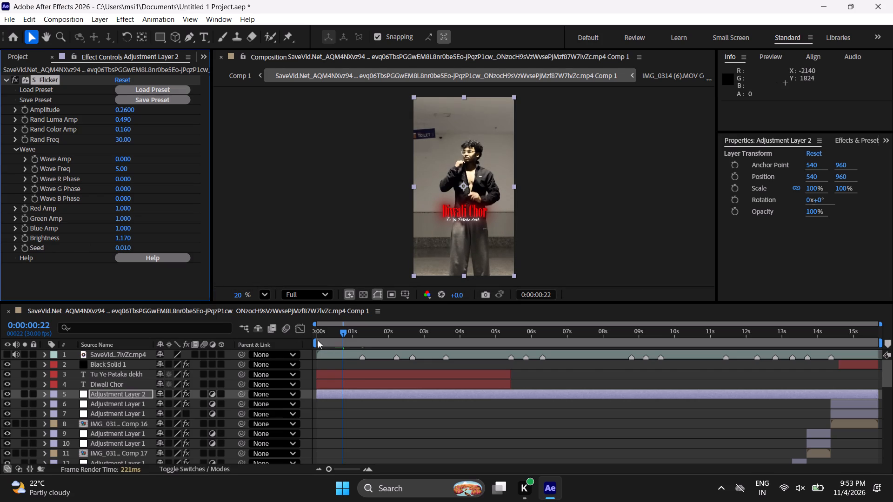
Replay the opening second of the composition several times from the start to examine the flicker.
drag(318, 341, 272, 351)
click(335, 423)
key(space)
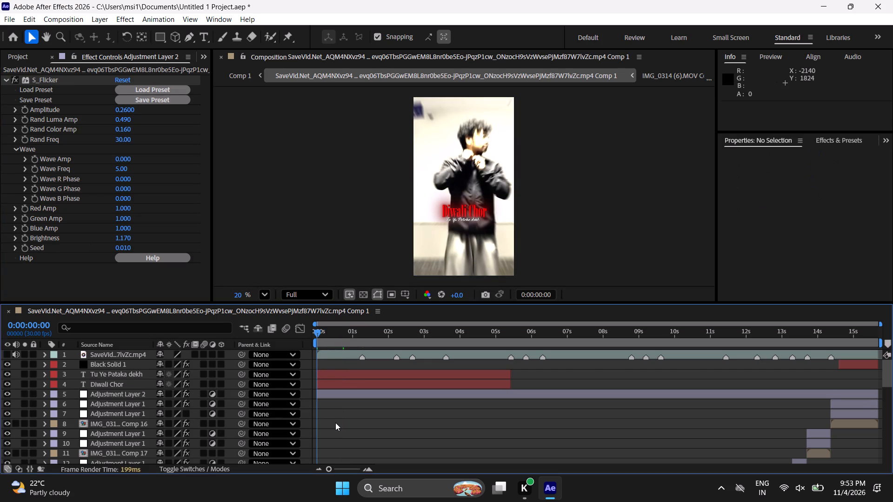
click(317, 338)
key(space)
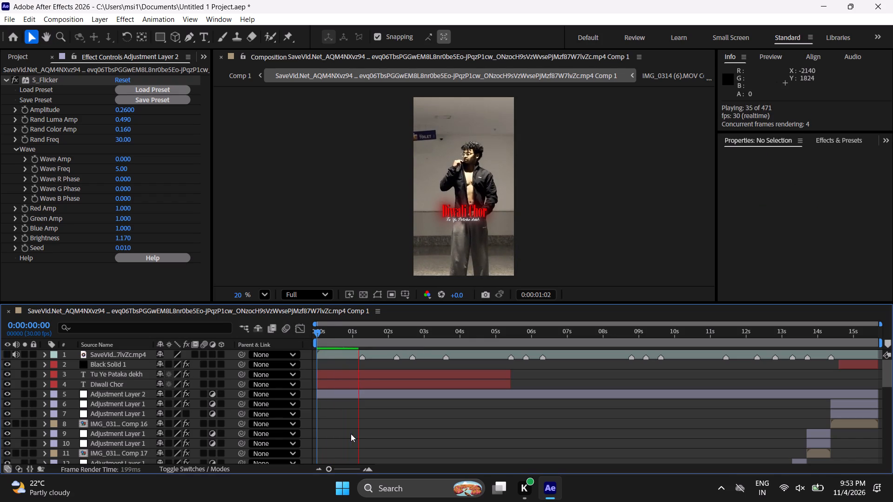
click(314, 338)
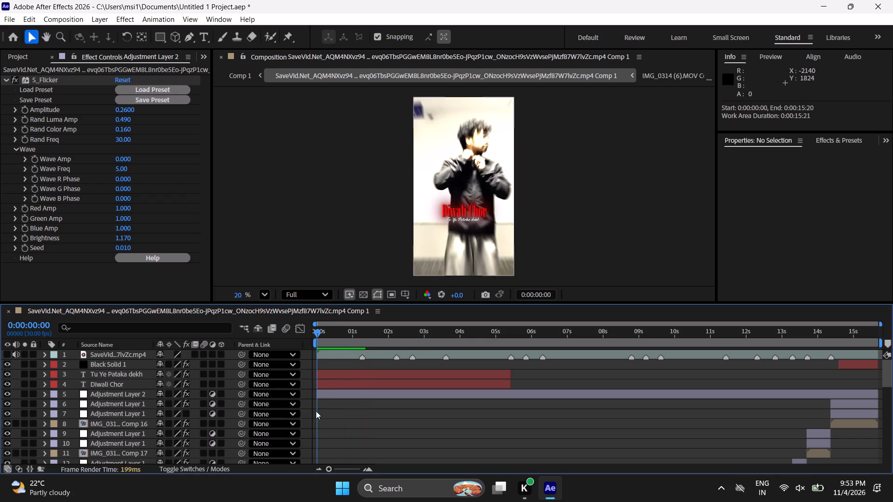
key(space)
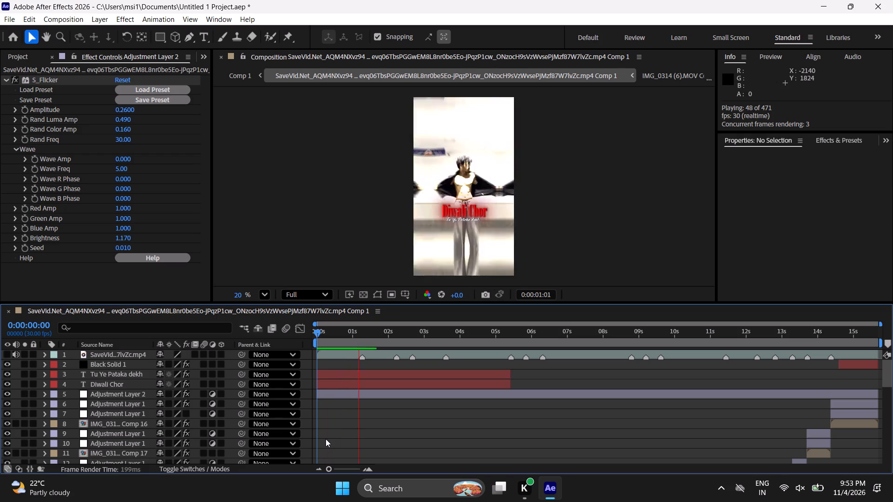
key(space)
drag(336, 347, 327, 349)
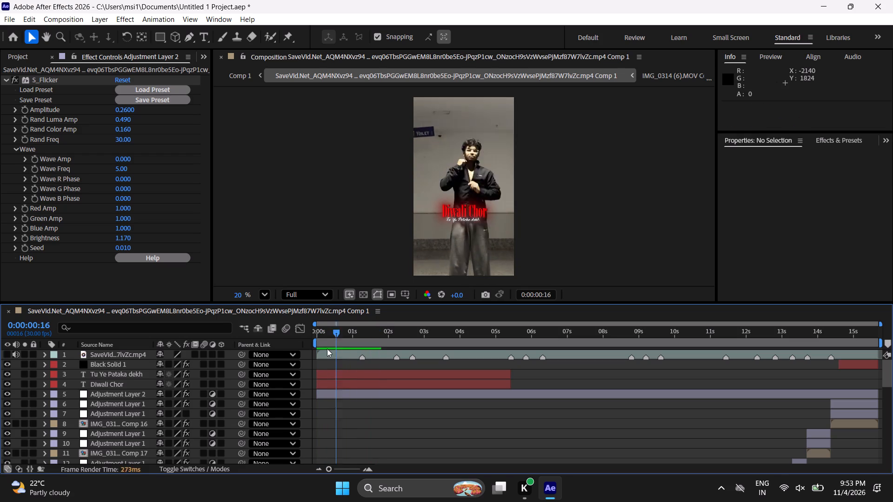
drag(327, 349, 261, 370)
key(space)
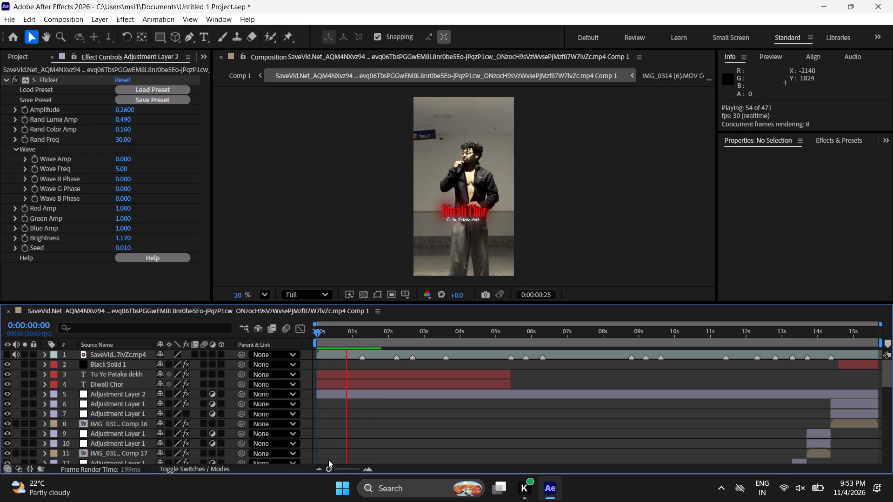
Stop the preview and set the S_Flicker Seed on Adjustment Layer 2 to 0.04.
key(space)
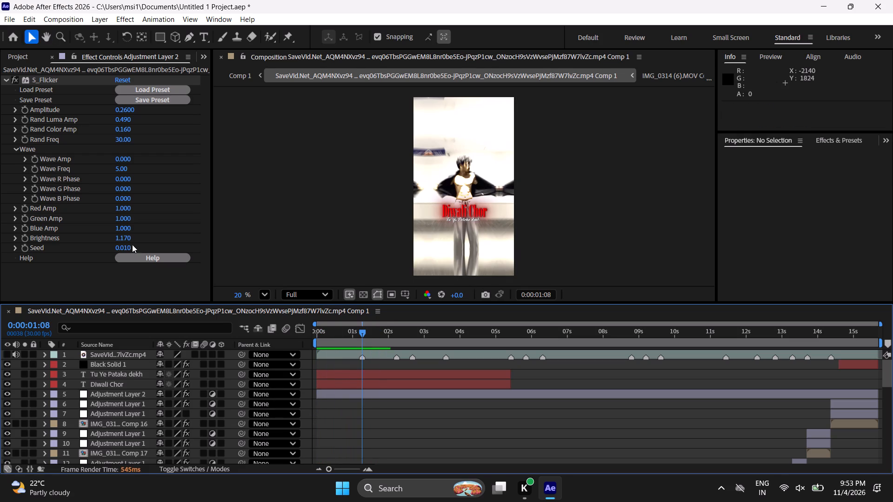
click(125, 240)
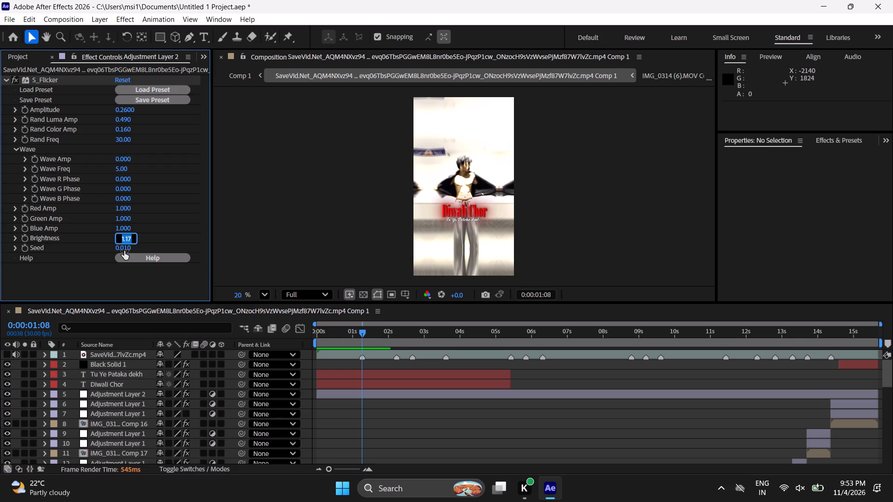
click(124, 251)
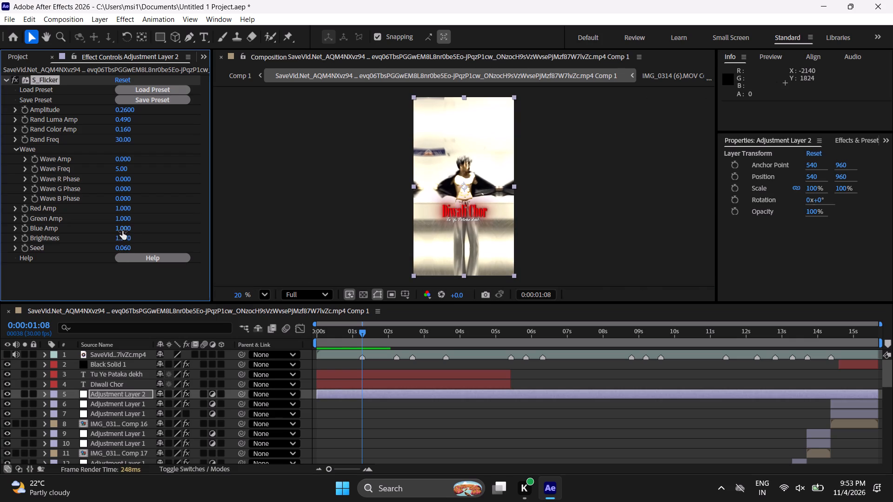
click(128, 247)
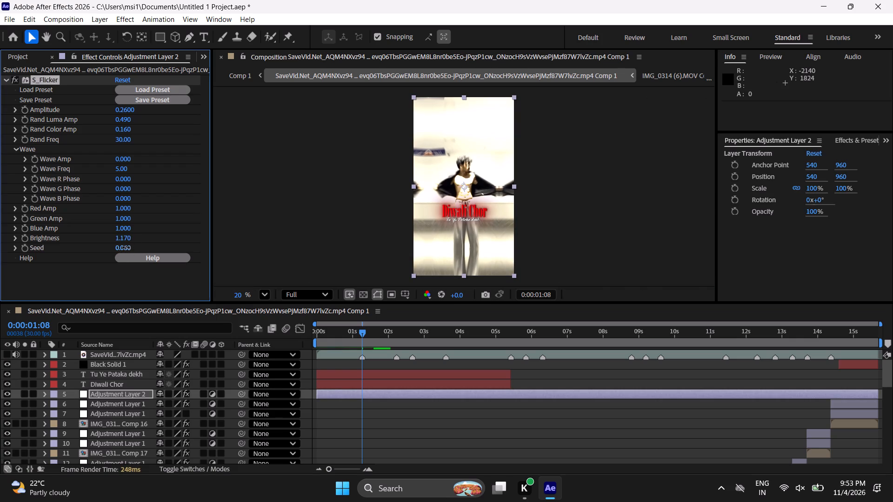
click(128, 249)
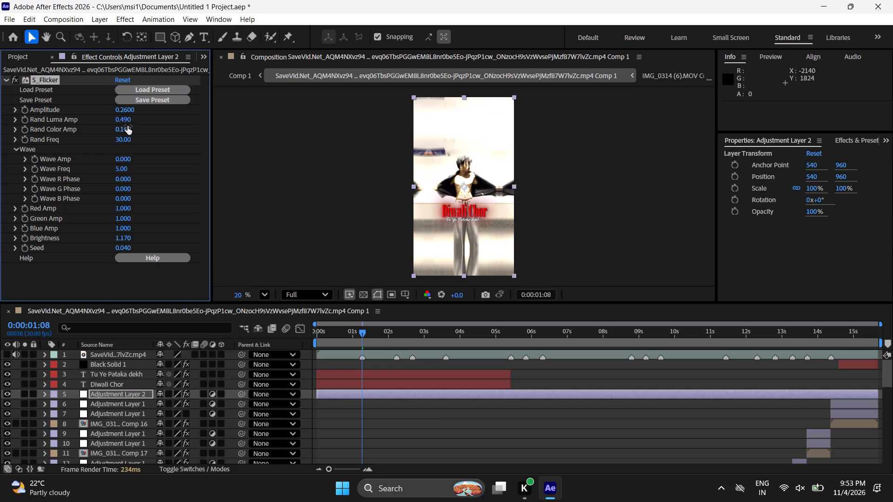
Raise the S_Flicker Rand Freq on Adjustment Layer 2 to 51.90.
drag(127, 139, 129, 139)
drag(129, 139, 271, 148)
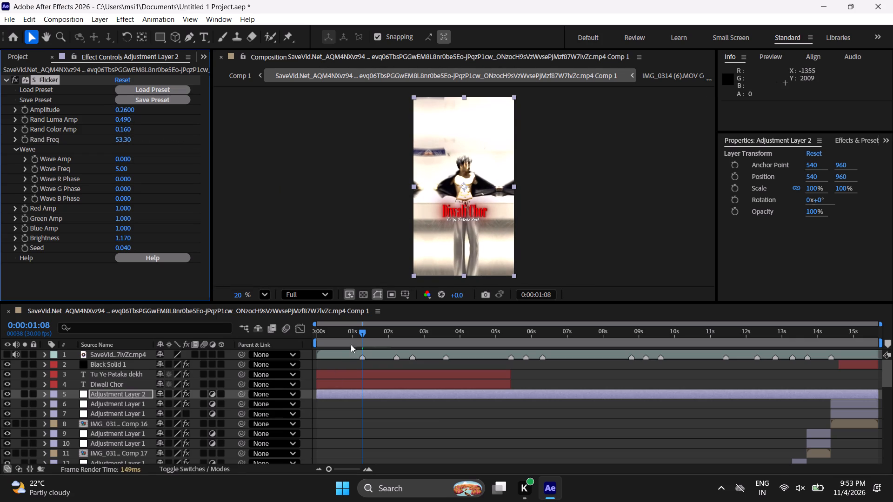
drag(353, 340, 335, 349)
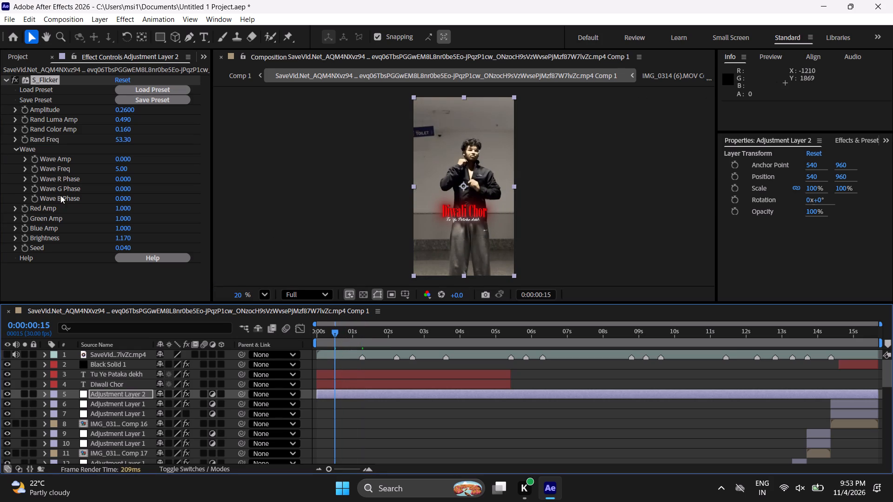
drag(128, 137, 160, 139)
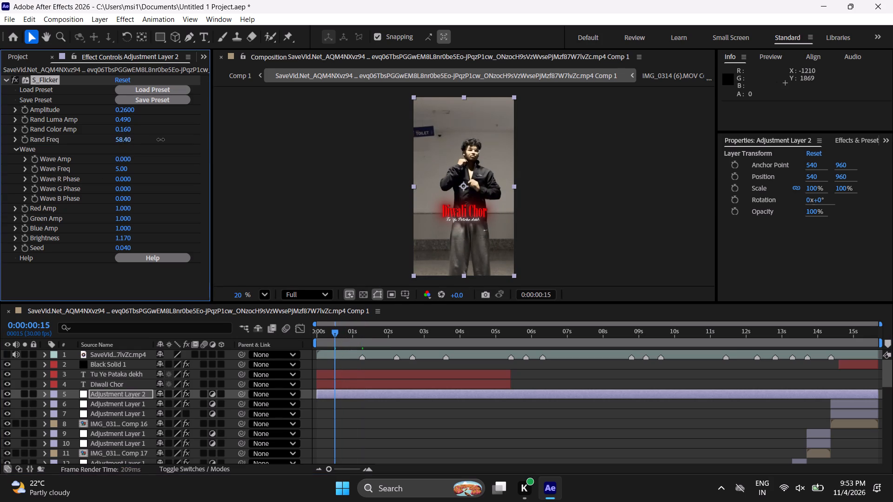
drag(160, 139, 181, 139)
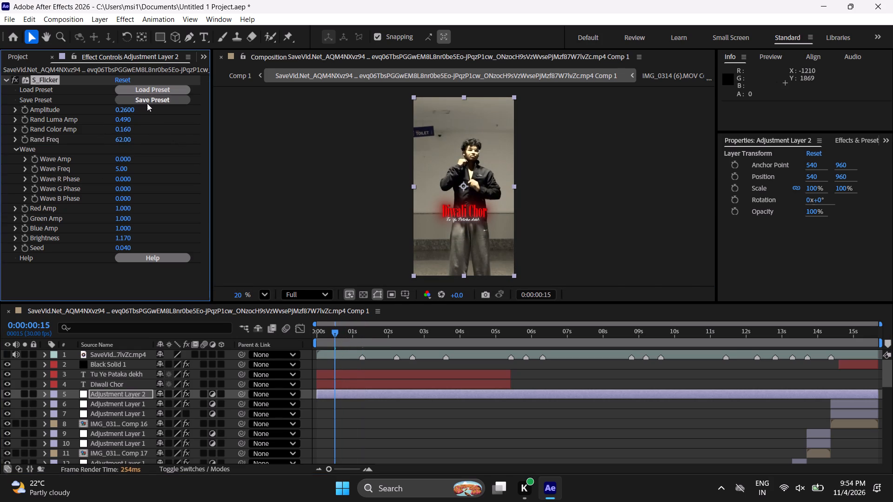
drag(122, 140, 64, 141)
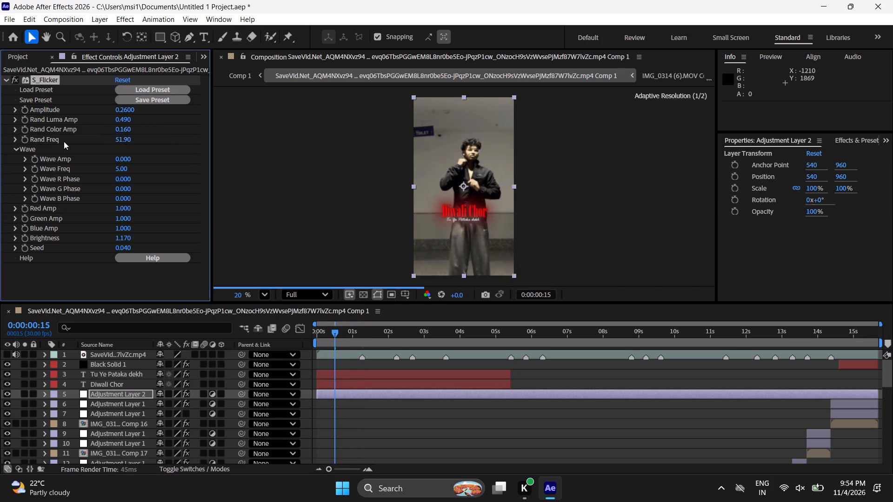
Replay the opening seconds of the composition several times from the start to examine the flicker.
drag(331, 331, 264, 361)
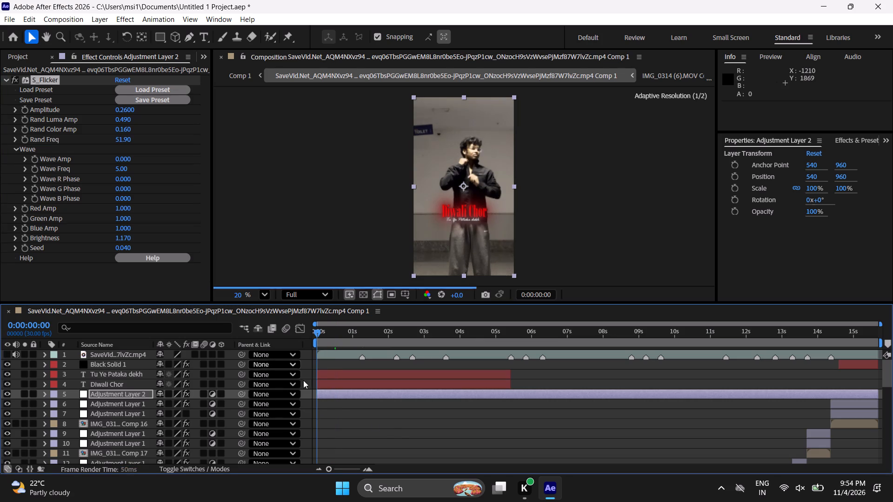
click(396, 429)
key(space)
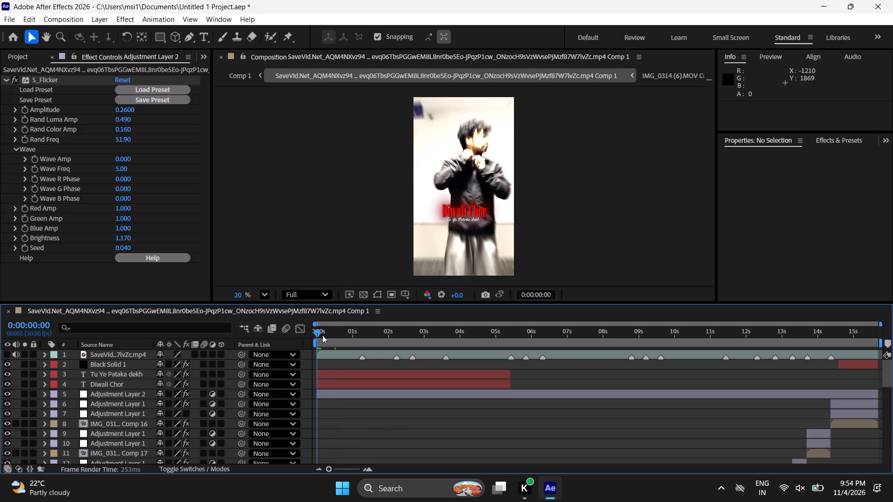
click(319, 334)
key(space)
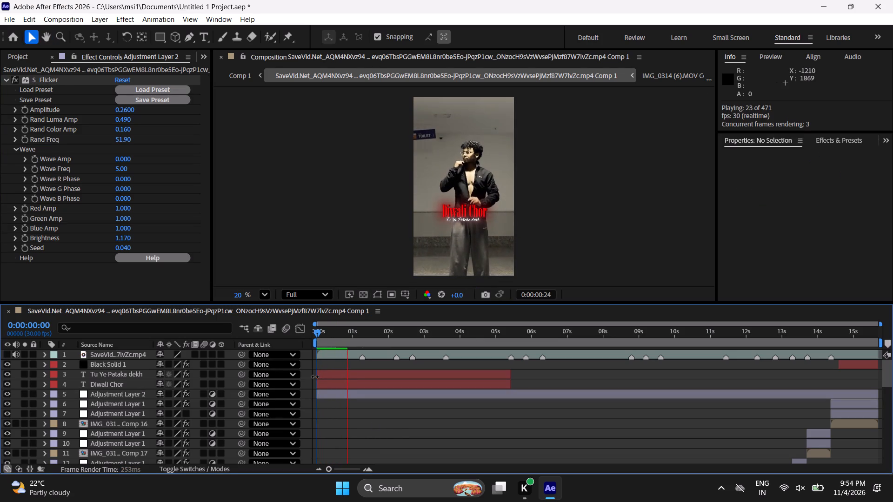
click(315, 331)
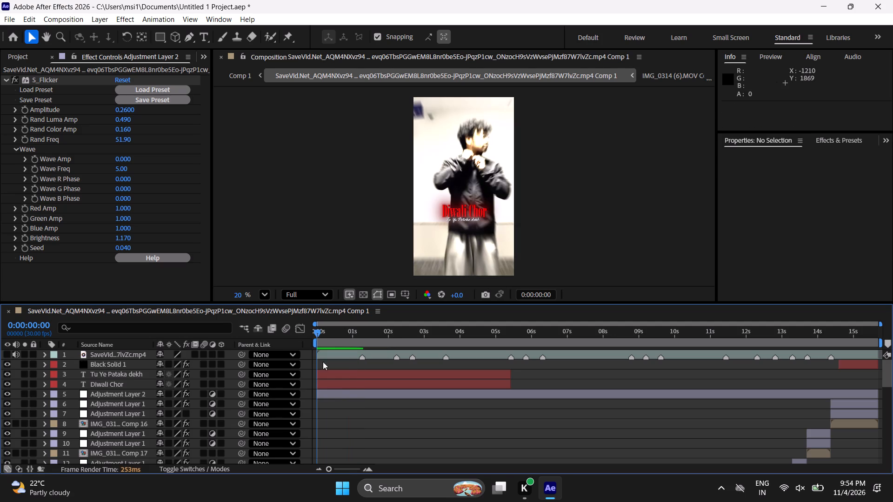
key(space)
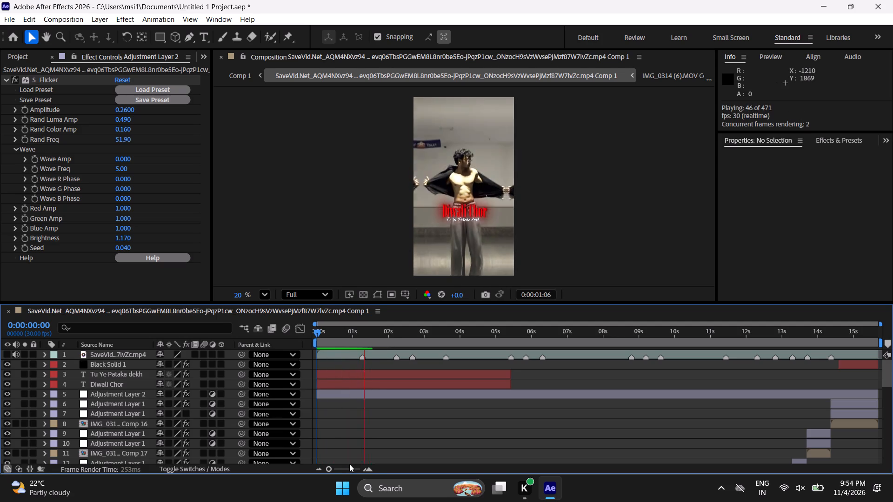
click(317, 330)
key(space)
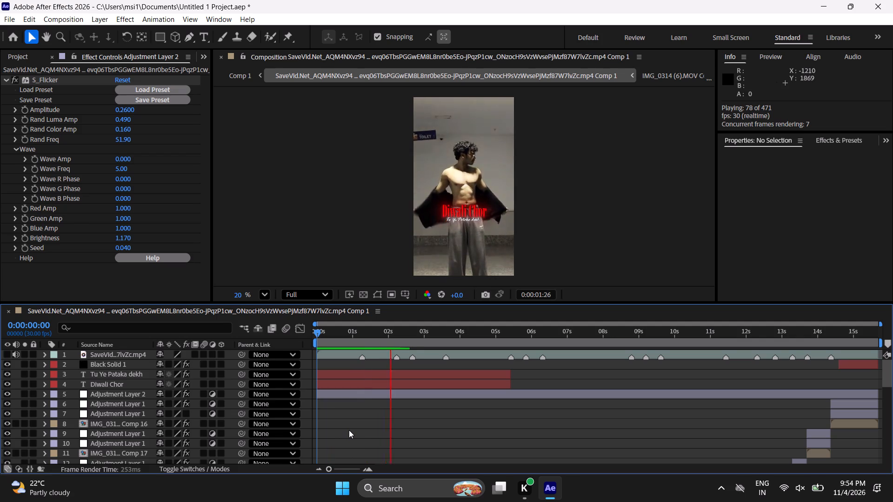
click(317, 330)
key(space)
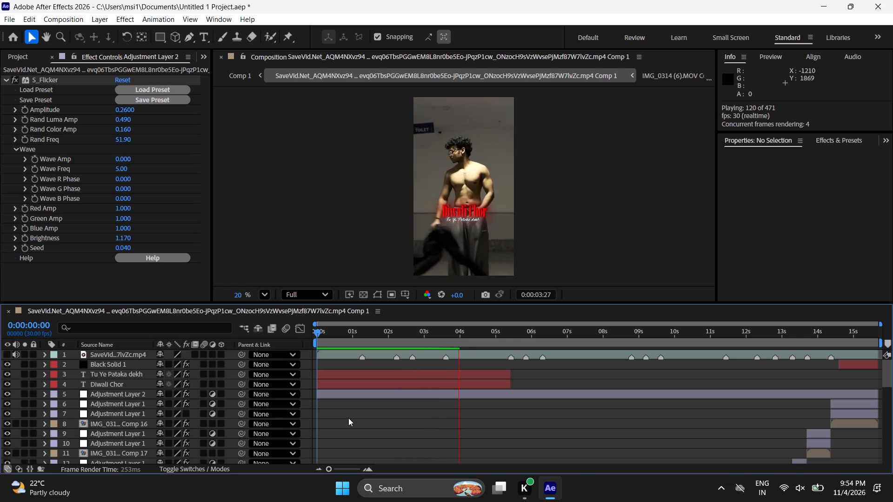
click(318, 333)
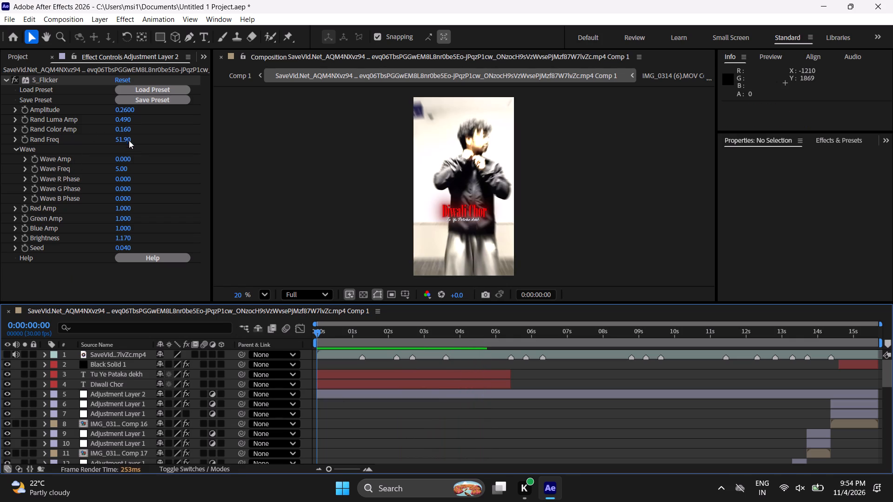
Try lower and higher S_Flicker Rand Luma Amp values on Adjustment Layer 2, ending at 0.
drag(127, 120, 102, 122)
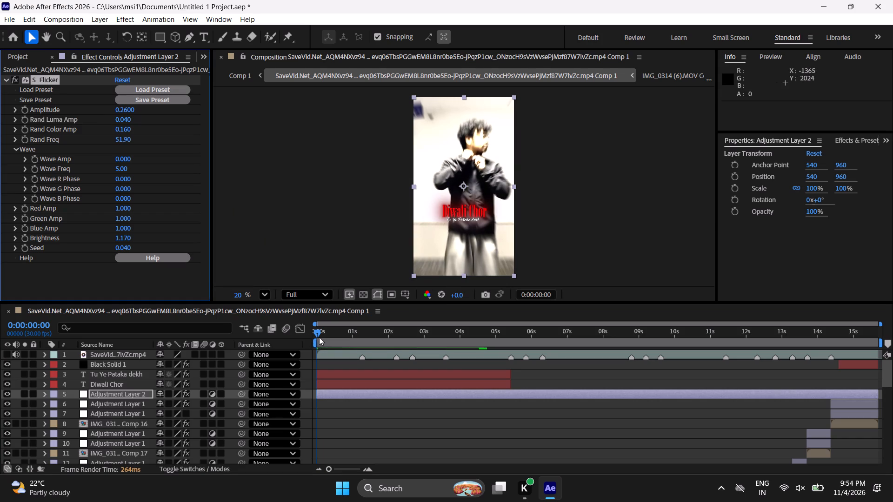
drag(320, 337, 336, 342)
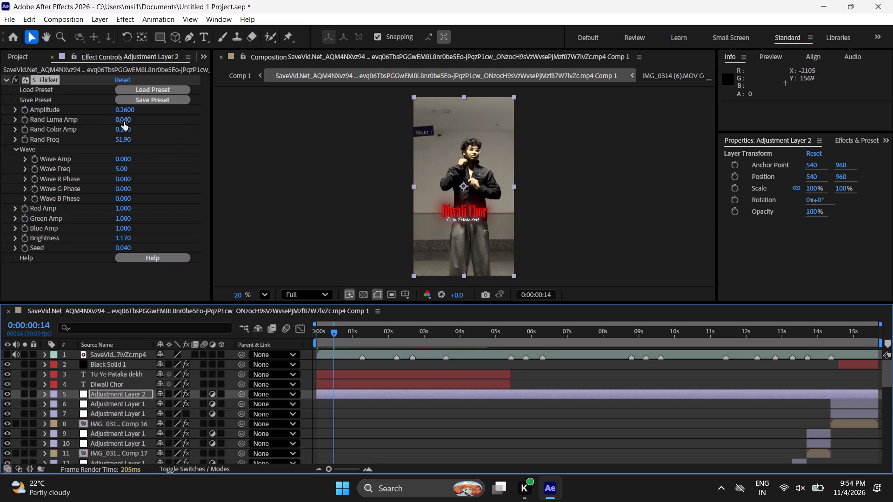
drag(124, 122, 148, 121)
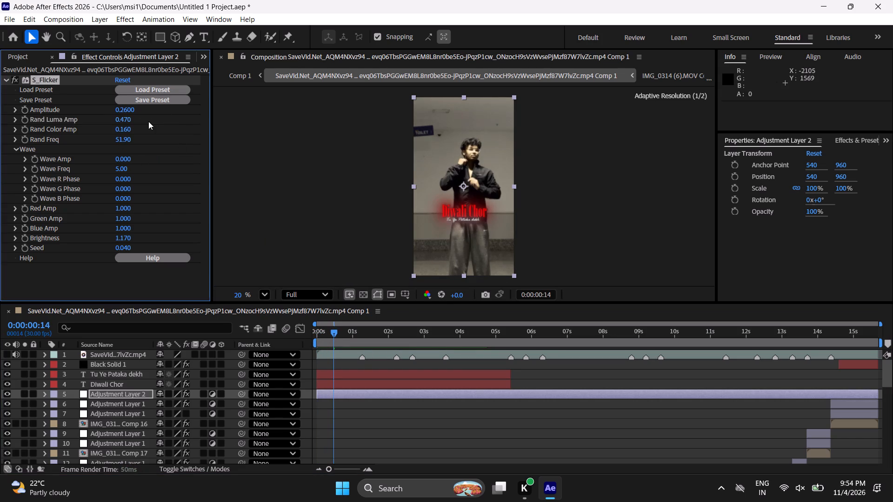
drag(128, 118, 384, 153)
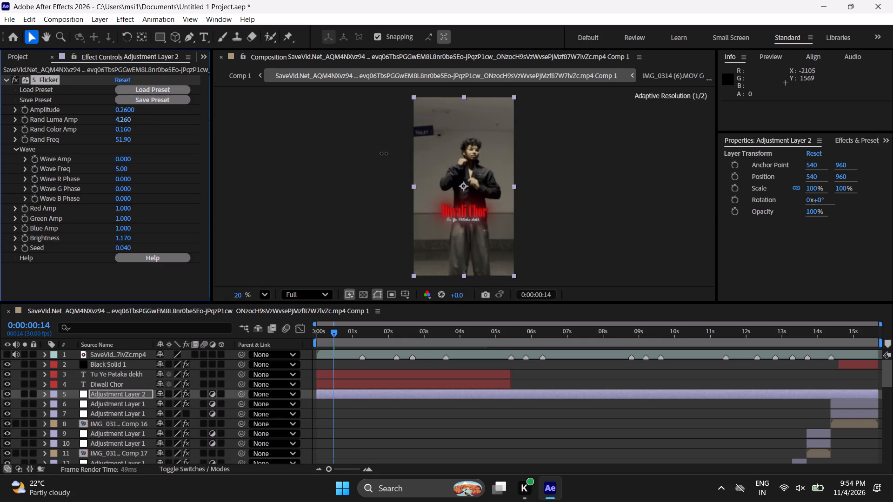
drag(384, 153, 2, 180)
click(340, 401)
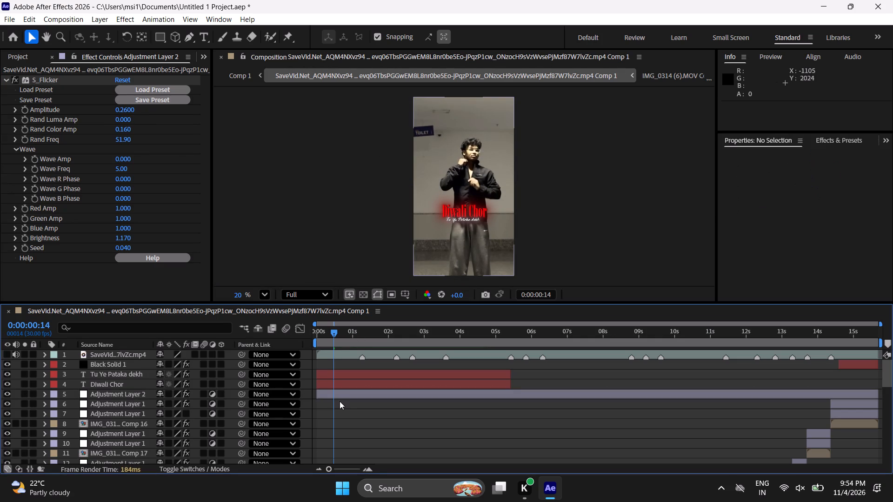
Preview the first second and a half of the composition repeatedly from the start to check the flicker without luma variation.
drag(333, 339, 211, 363)
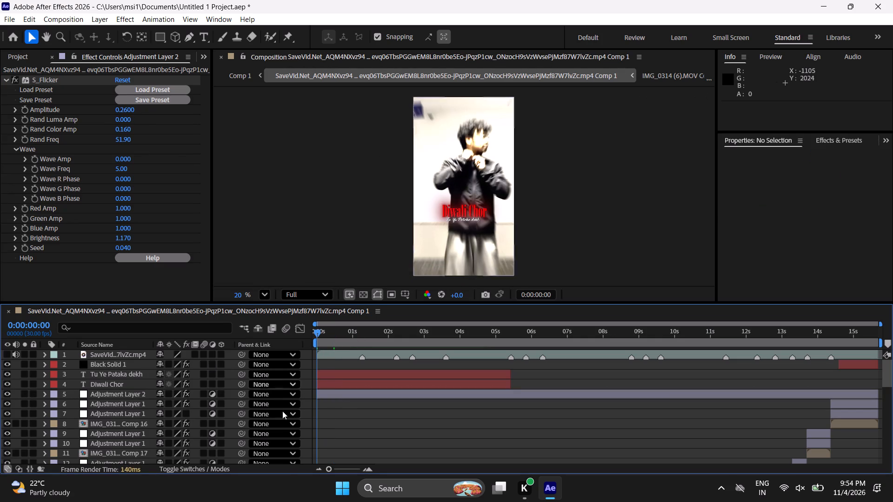
scroll(313, 430, down, 4)
scroll(313, 430, up, 9)
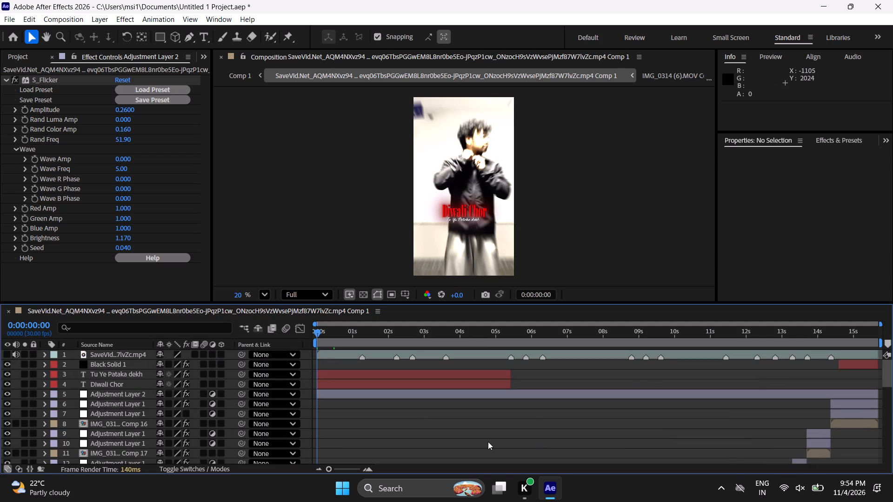
scroll(488, 442, down, 4)
scroll(488, 442, up, 4)
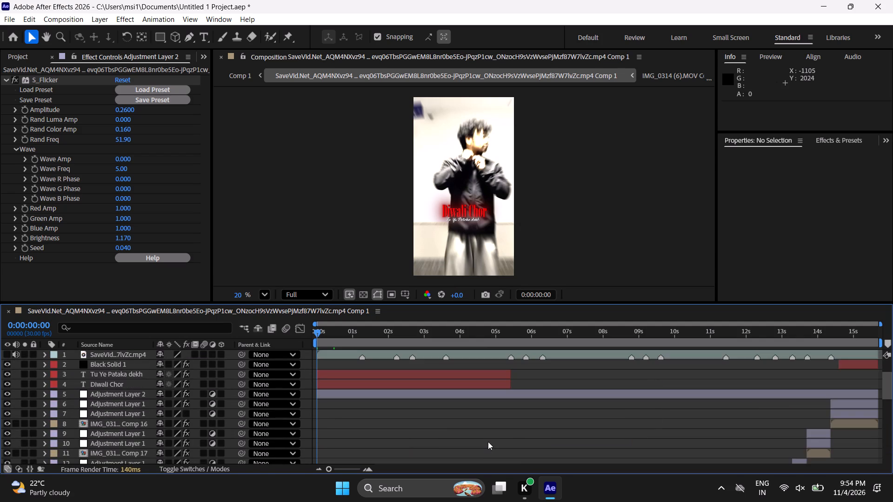
scroll(488, 442, up, 2)
key(space)
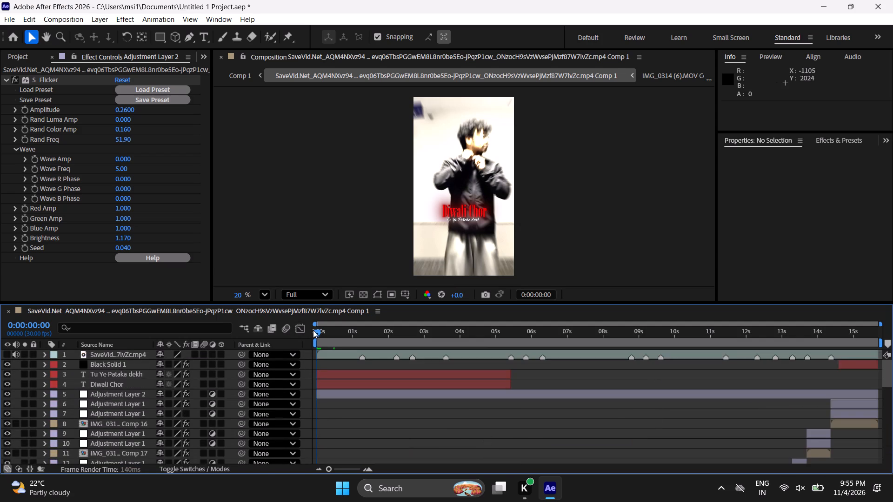
click(318, 333)
key(space)
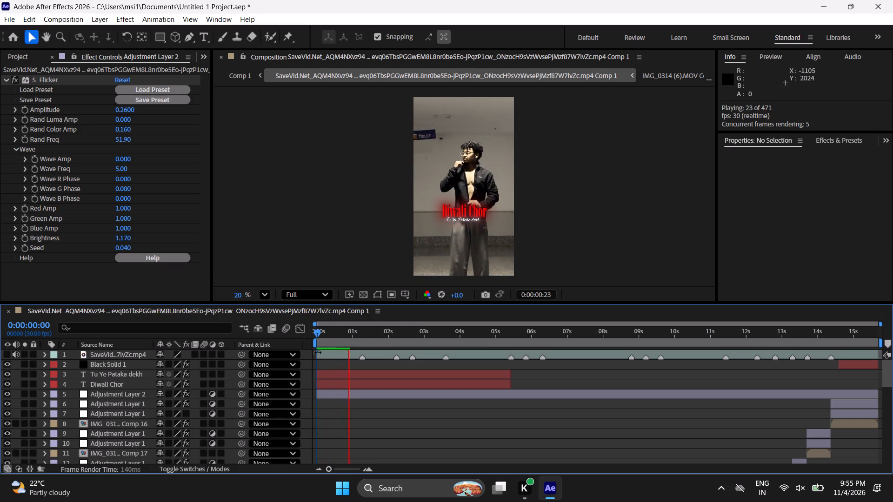
click(313, 332)
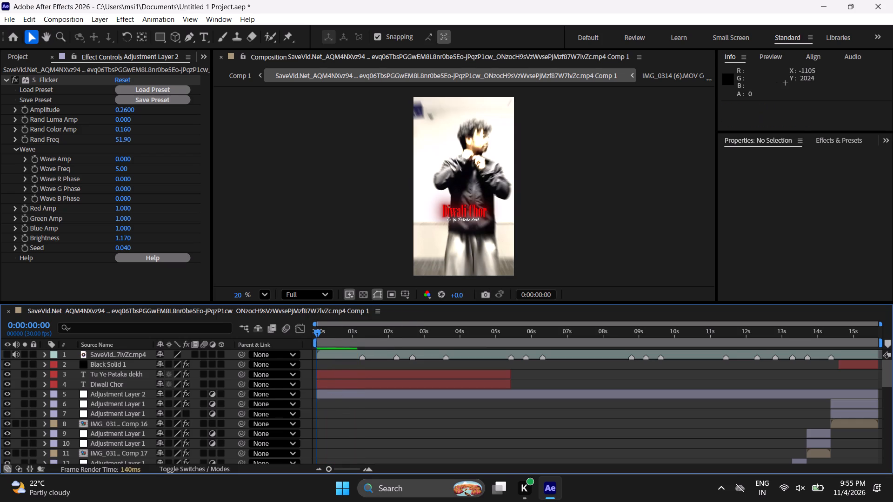
key(space)
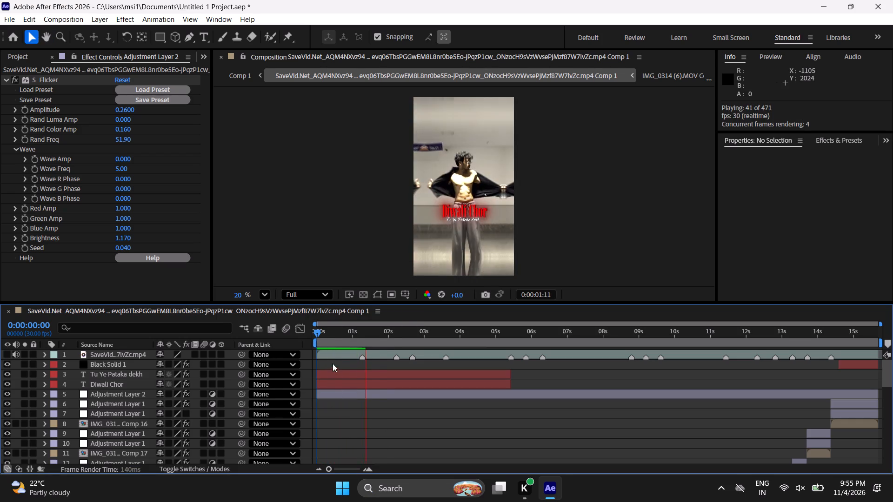
click(317, 330)
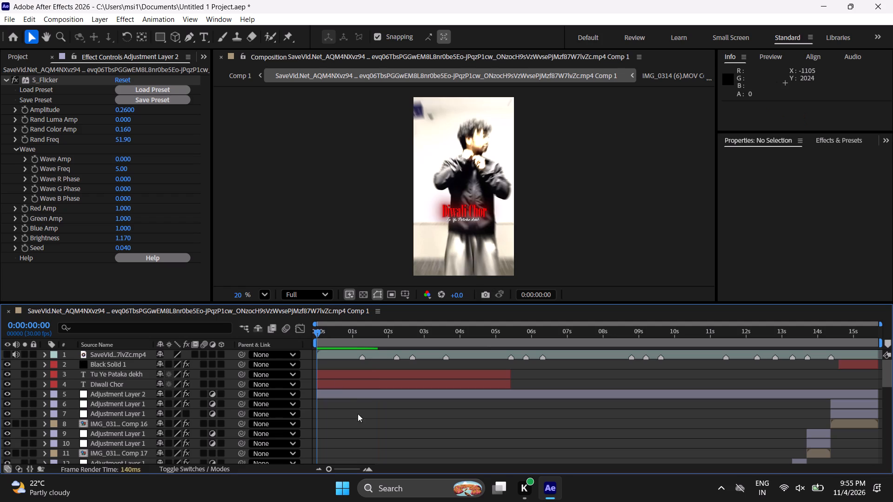
key(space)
key(space)
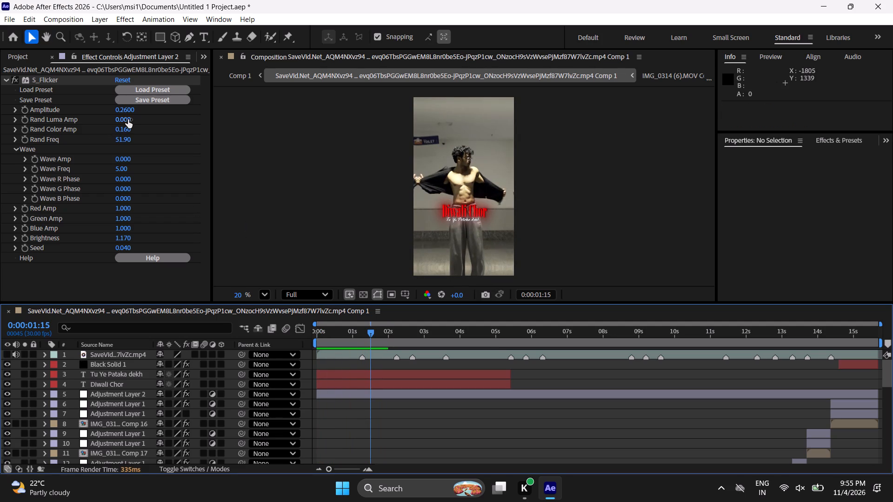
Set the S_Flicker Rand Luma Amp on Adjustment Layer 2 to 0.12.
drag(128, 119, 135, 119)
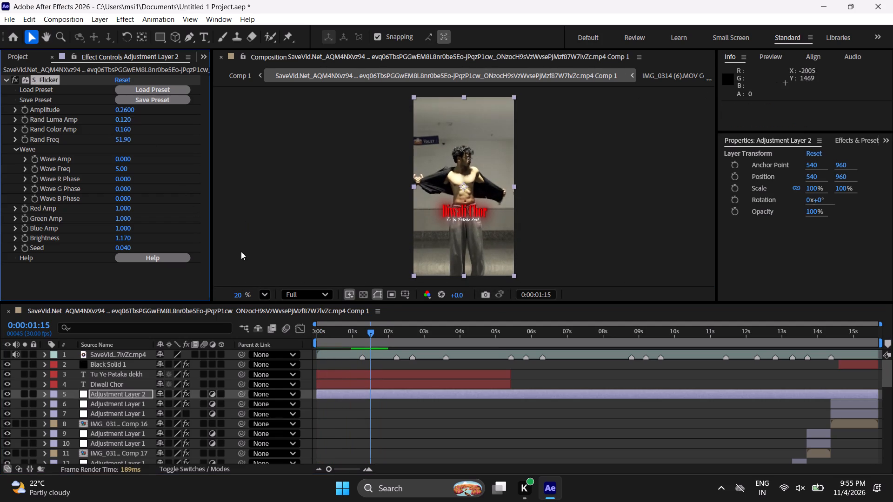
Replay the first second of the composition from the start to check the flicker at the current luma amplitude.
drag(338, 343, 298, 349)
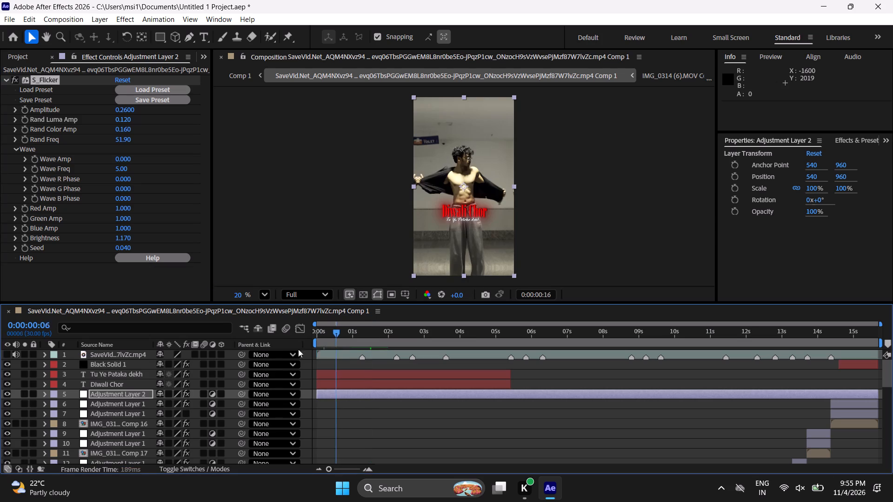
drag(298, 349, 263, 367)
click(379, 409)
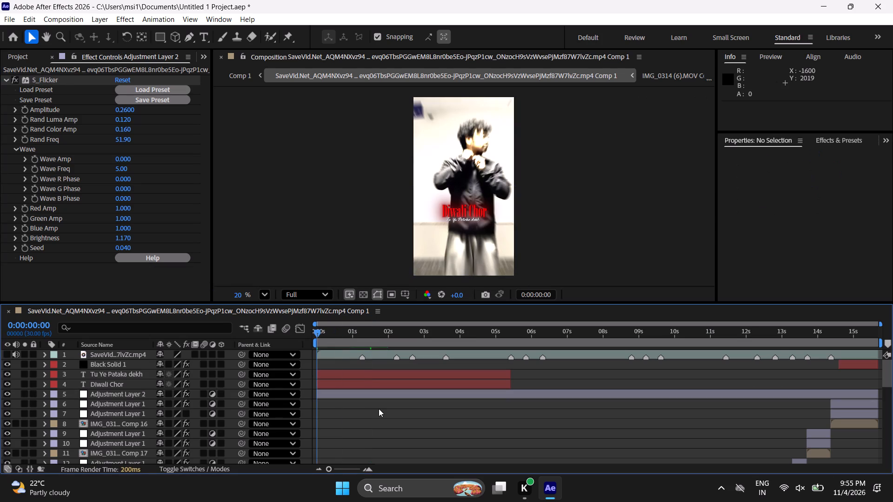
key(space)
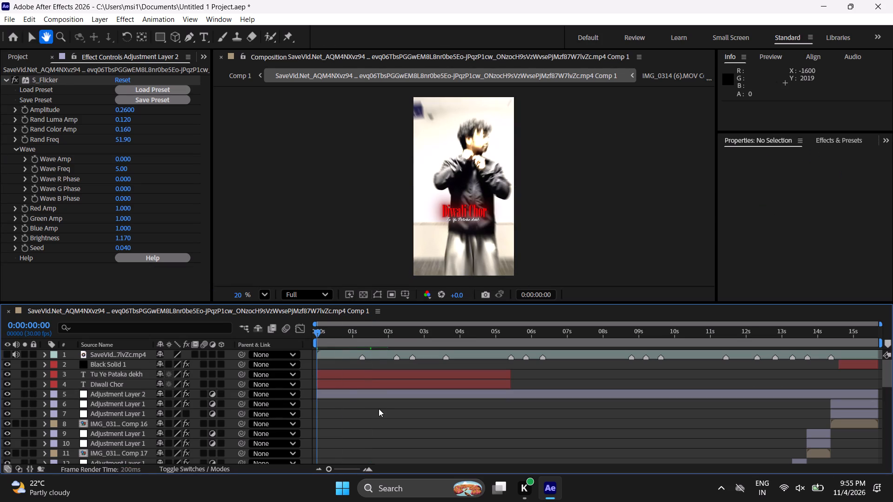
click(317, 332)
key(space)
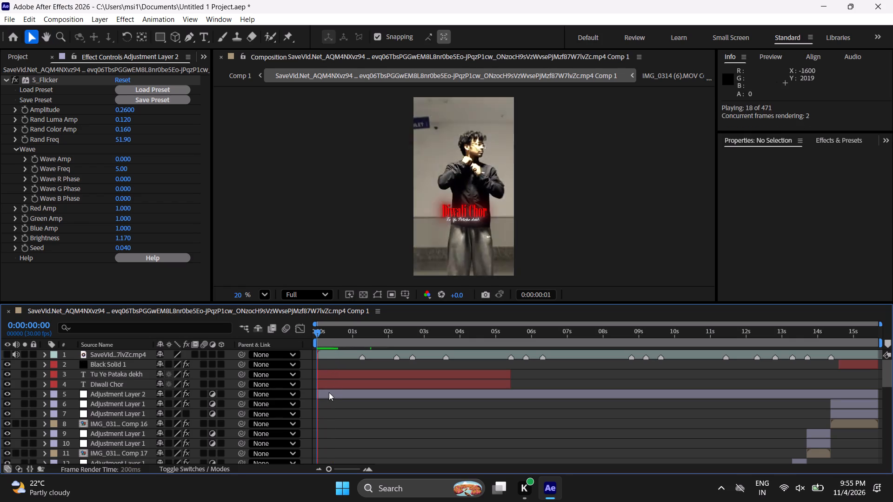
key(space)
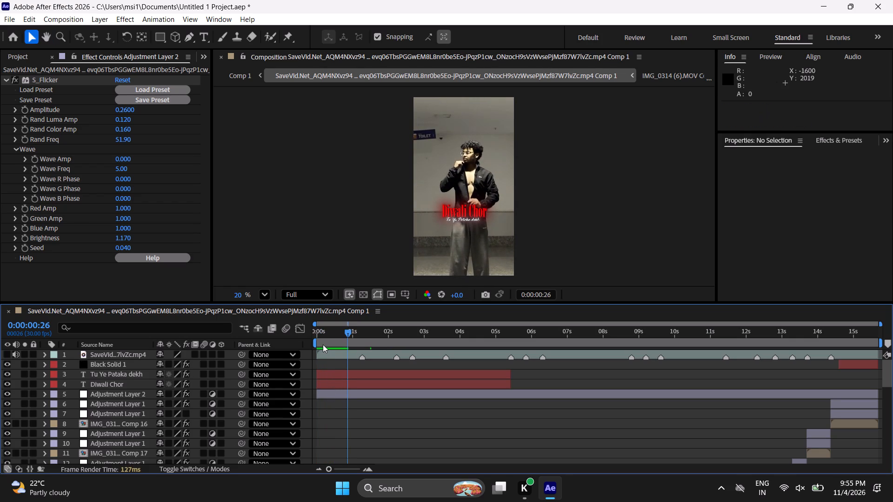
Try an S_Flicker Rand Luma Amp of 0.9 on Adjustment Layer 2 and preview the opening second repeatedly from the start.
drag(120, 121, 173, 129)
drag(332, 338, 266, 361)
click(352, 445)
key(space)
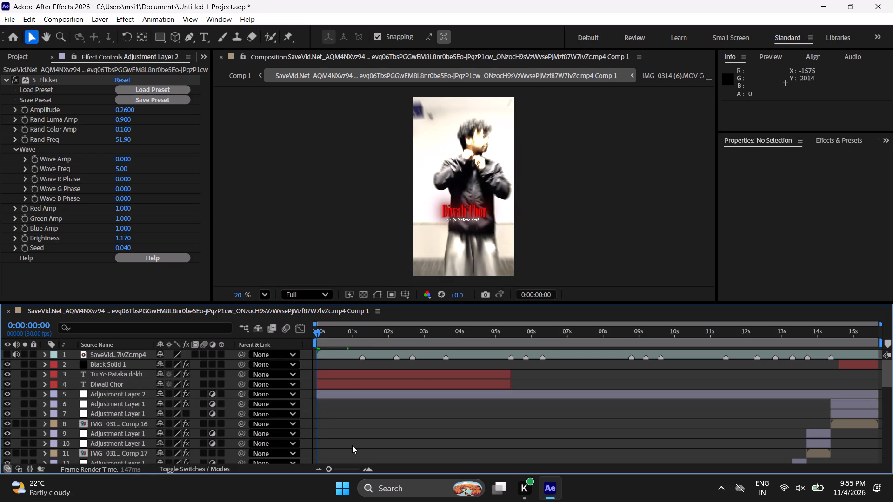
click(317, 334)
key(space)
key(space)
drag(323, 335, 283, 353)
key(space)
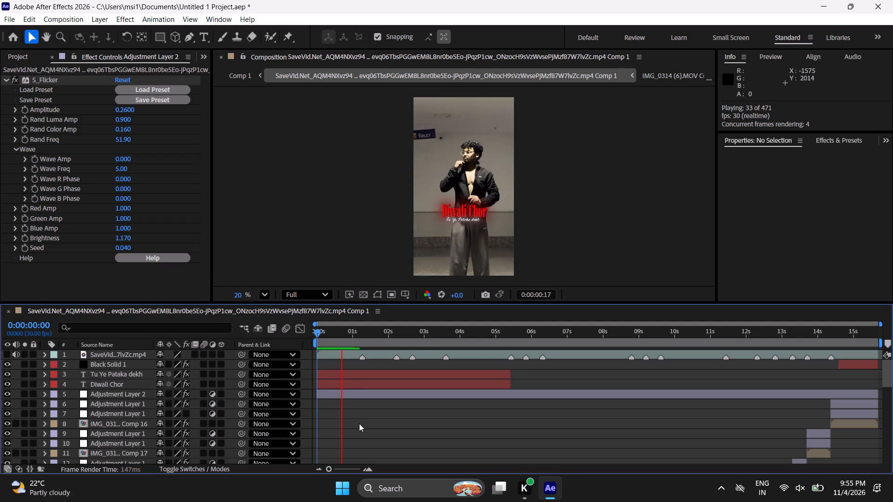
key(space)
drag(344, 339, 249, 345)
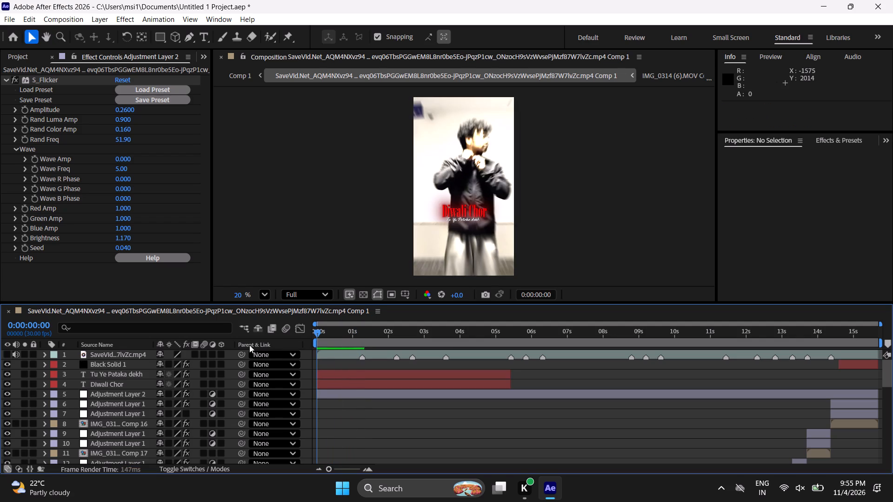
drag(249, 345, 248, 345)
Set the S_Flicker values on Adjustment Layer 2: Rand Luma Amp 0.52, Rand Color Amp 0.58 and Rand Freq 53.9.
drag(126, 119, 117, 119)
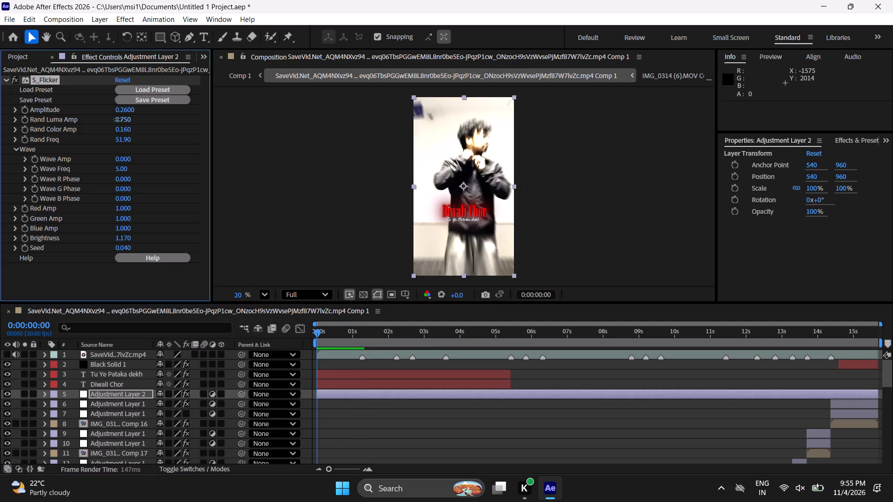
drag(117, 119, 107, 123)
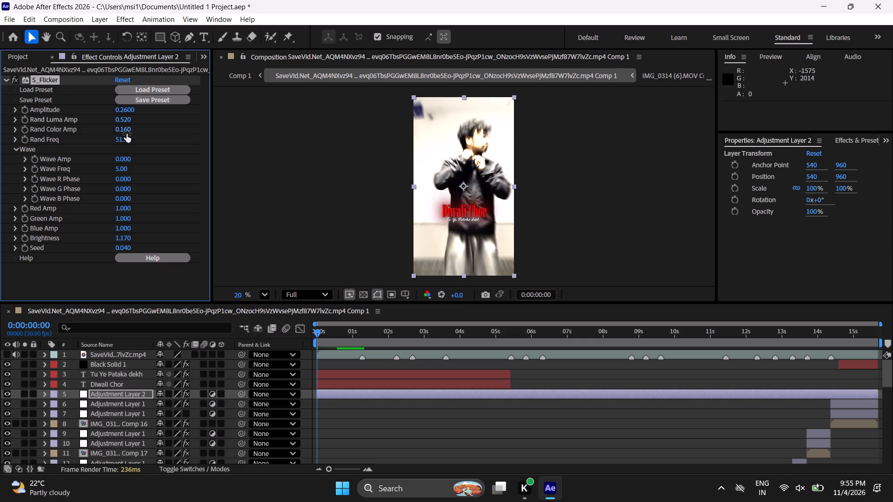
drag(127, 134, 159, 141)
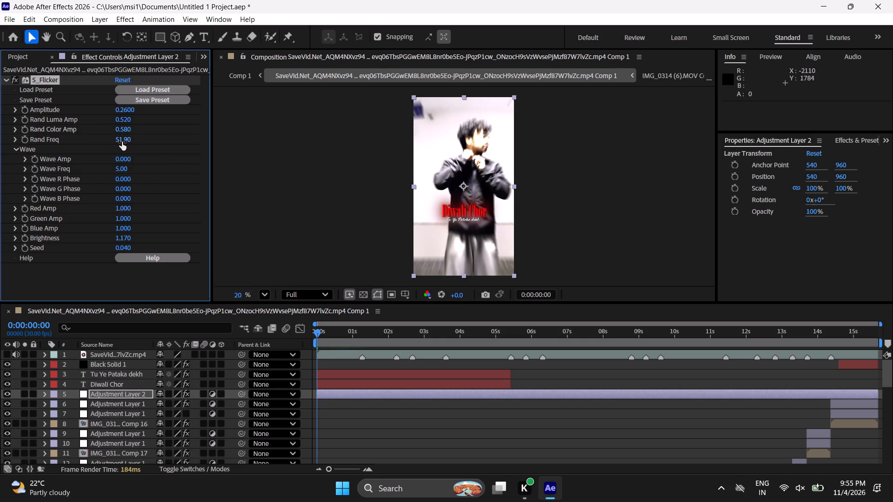
drag(122, 142, 133, 142)
Preview the opening second of the composition from the start to check the flicker with stronger color variation.
click(348, 422)
key(space)
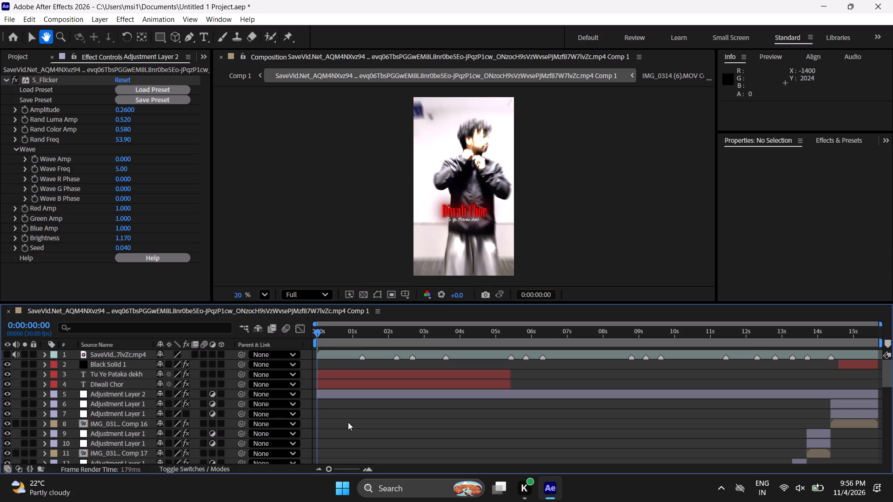
click(317, 332)
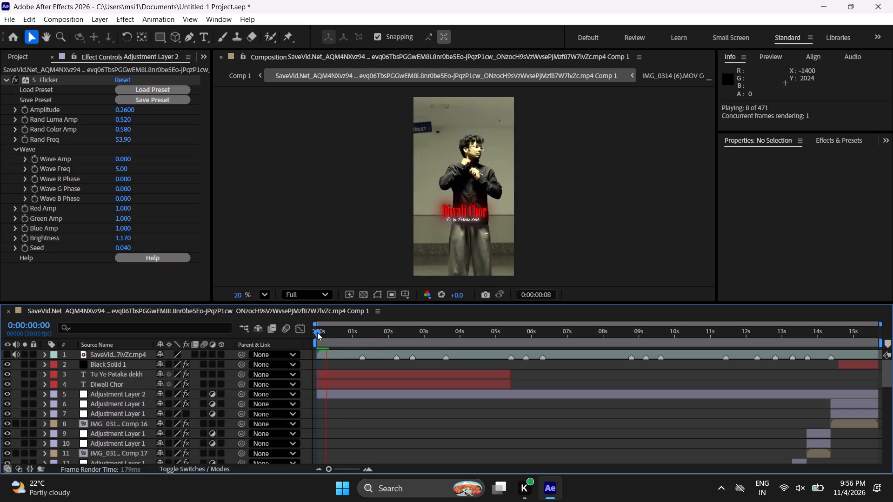
key(space)
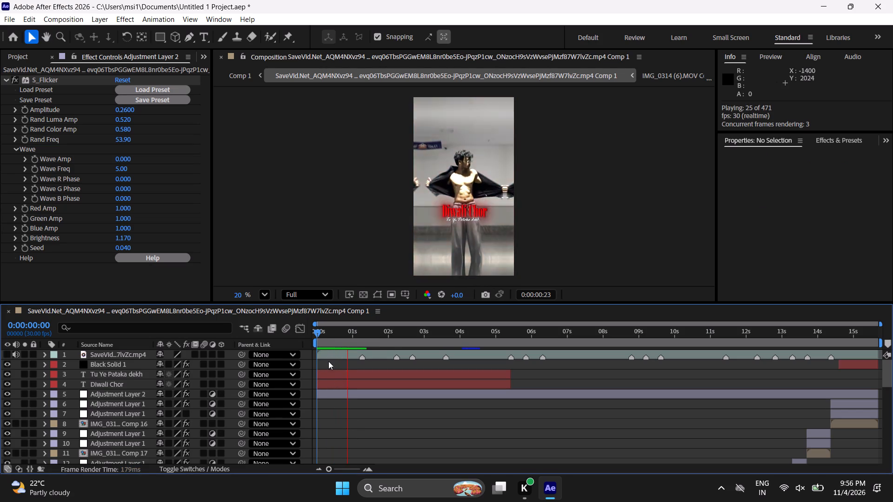
click(317, 330)
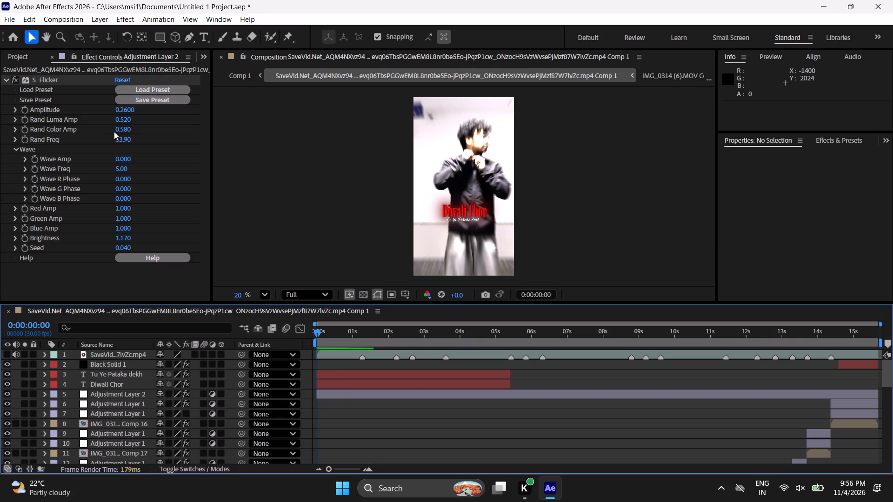
Set the S_Flicker Rand Color Amp on Adjustment Layer 2 to 0.
drag(124, 125, 102, 130)
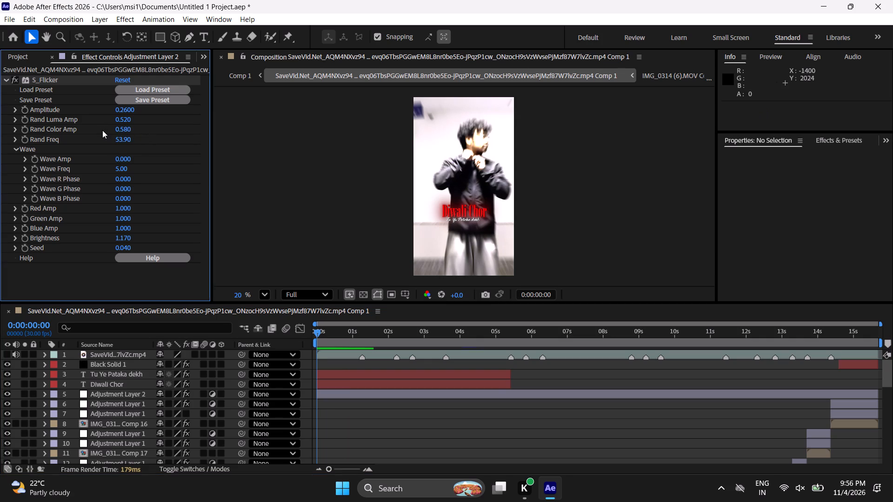
drag(118, 131, 0, 135)
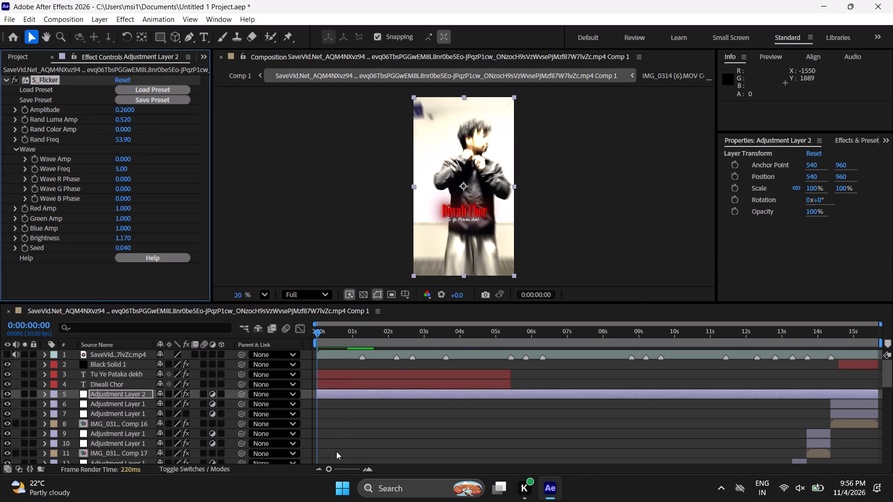
Preview the opening second of the composition from the start to check the flicker without color variation.
click(369, 432)
key(space)
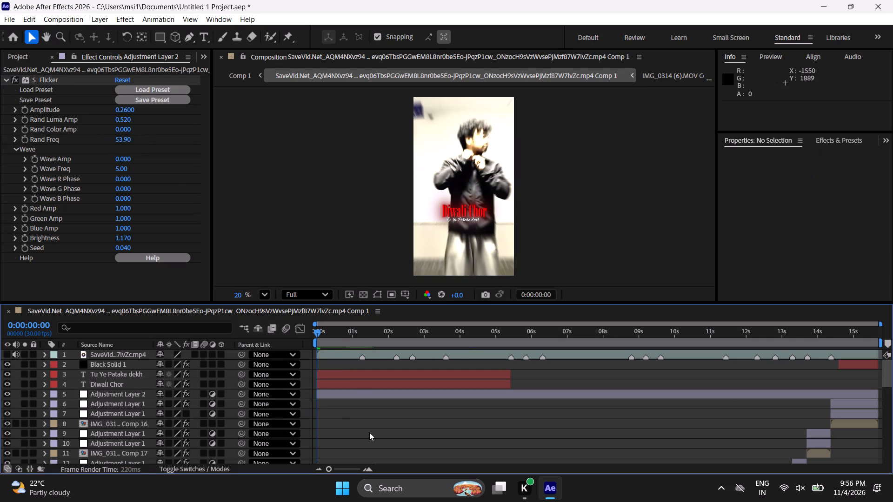
click(314, 335)
key(space)
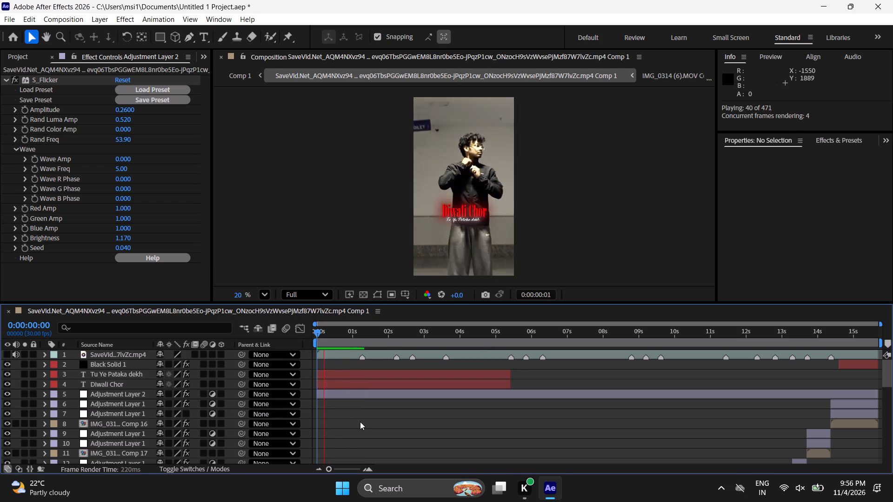
key(space)
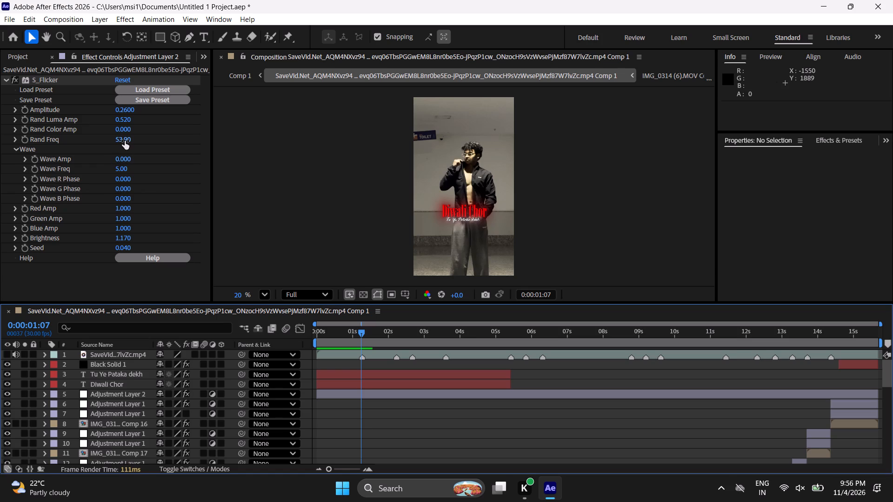
Set the S_Flicker Rand Luma Amp on Adjustment Layer 2 to 1.15.
drag(126, 118, 168, 118)
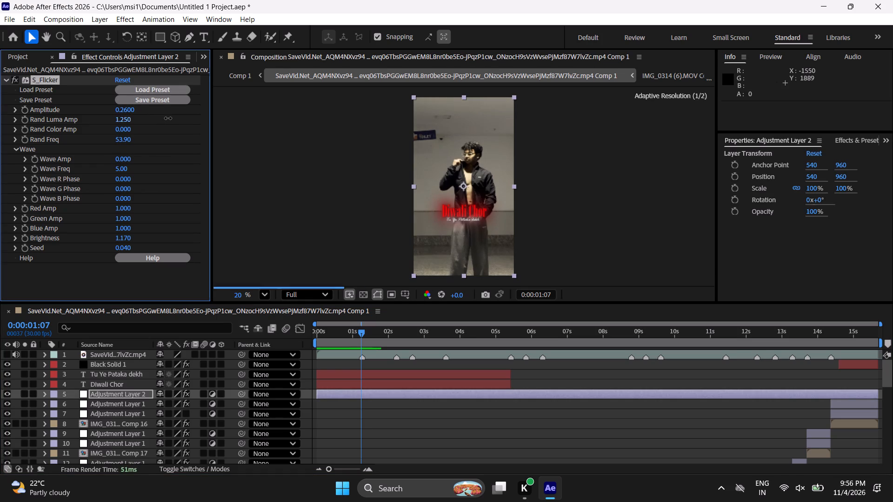
drag(168, 118, 164, 120)
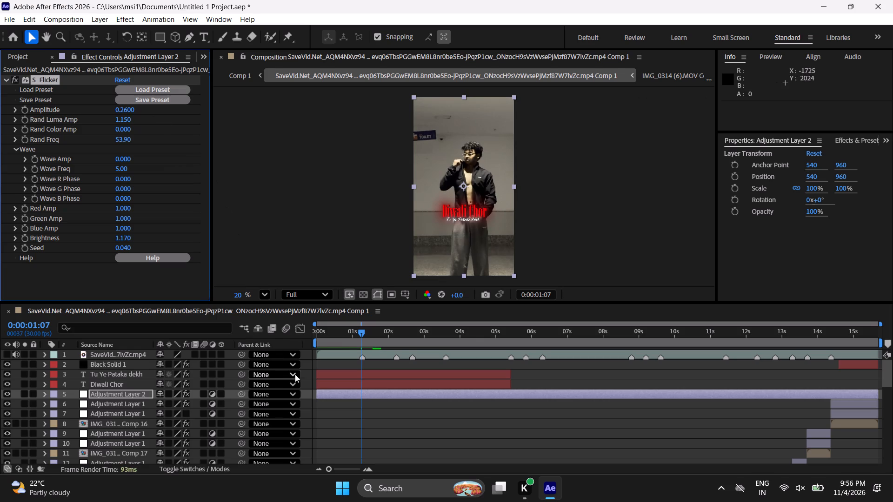
Replay the opening second of the composition from the start to check the stronger luma flicker.
drag(351, 342, 257, 382)
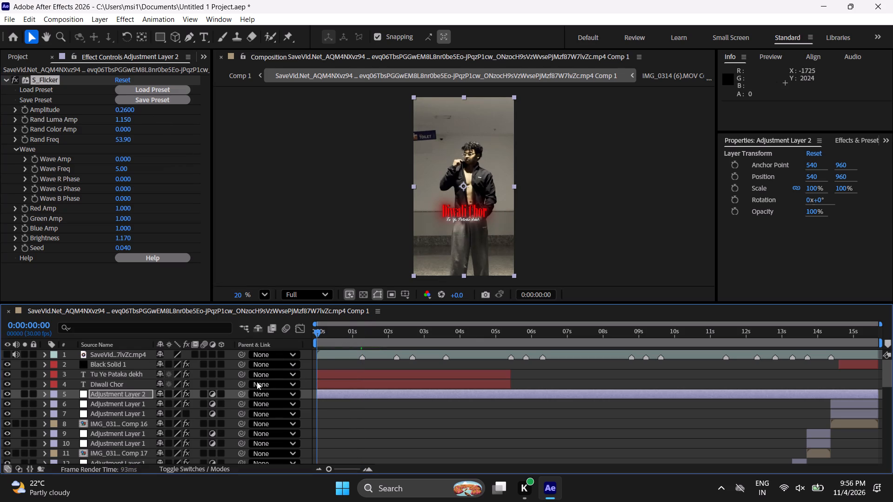
drag(257, 382, 238, 385)
key(space)
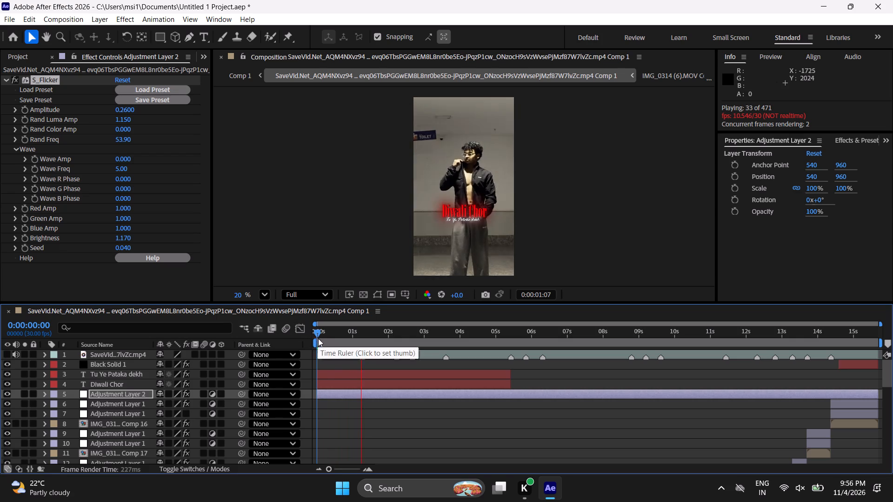
click(316, 333)
key(space)
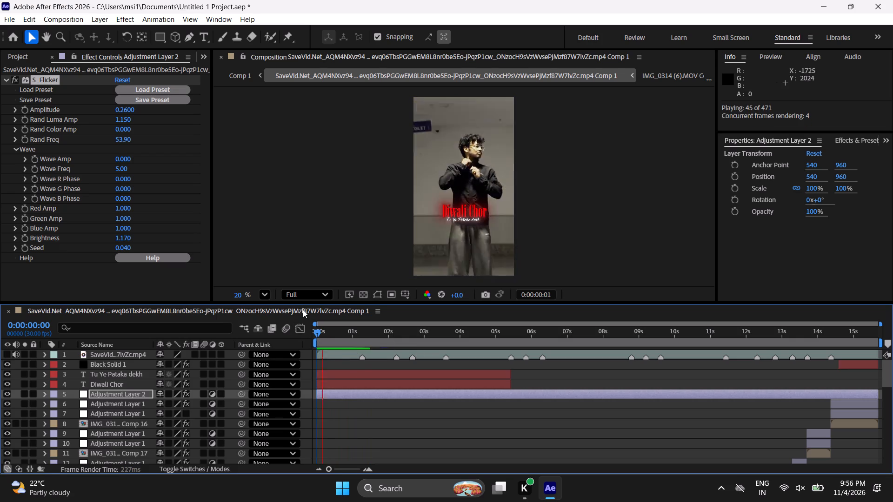
key(space)
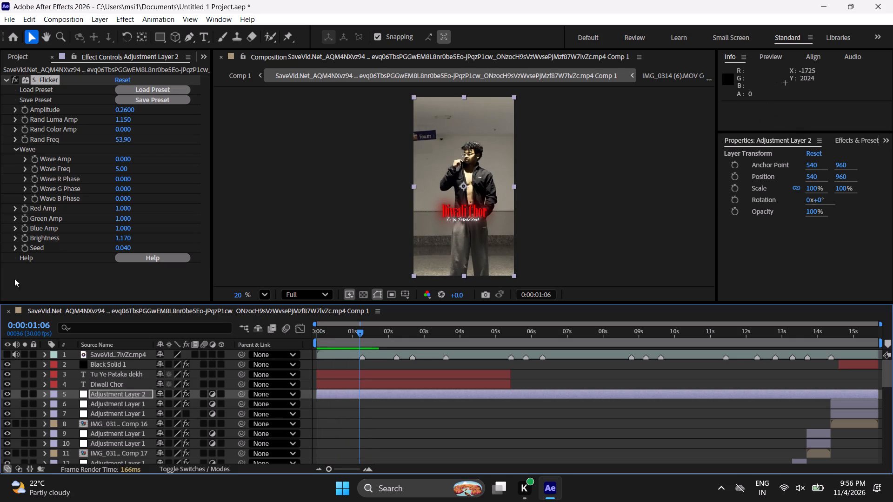
Set the S_Flicker Seed on Adjustment Layer 2 to 1.47.
drag(127, 248, 213, 251)
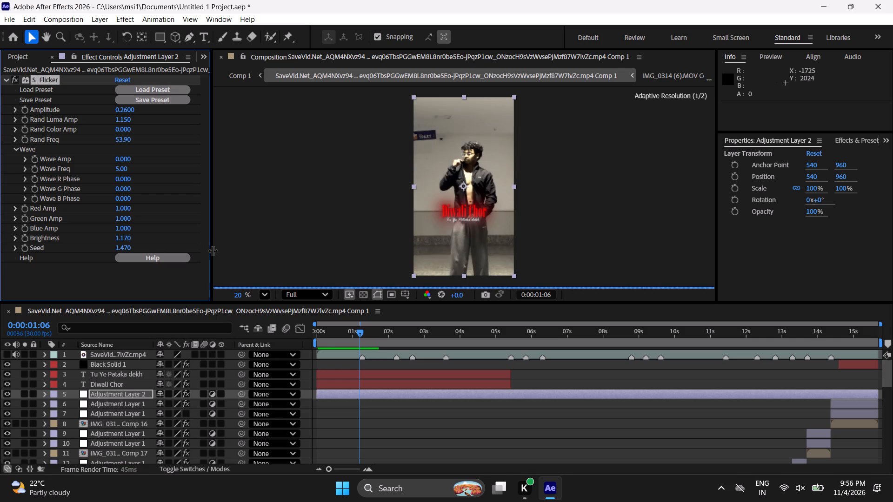
Replay the opening second of the composition from the start to examine the flicker pattern with the new seed.
drag(337, 347, 253, 378)
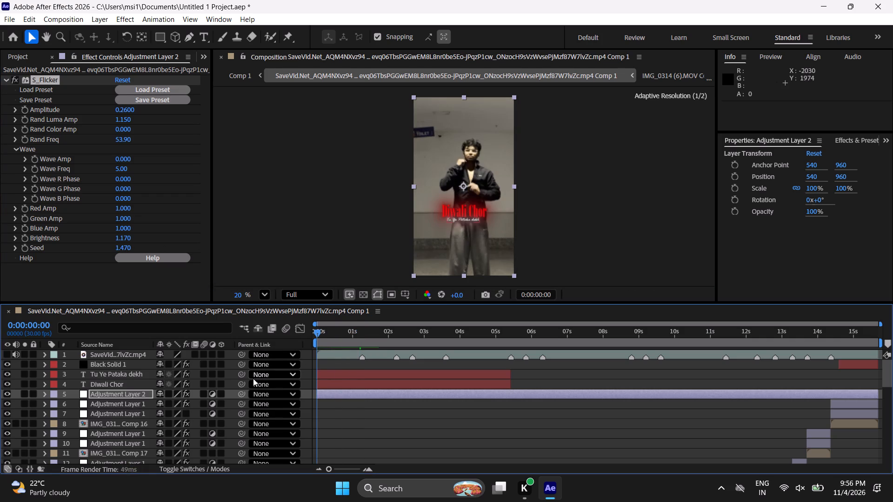
click(415, 483)
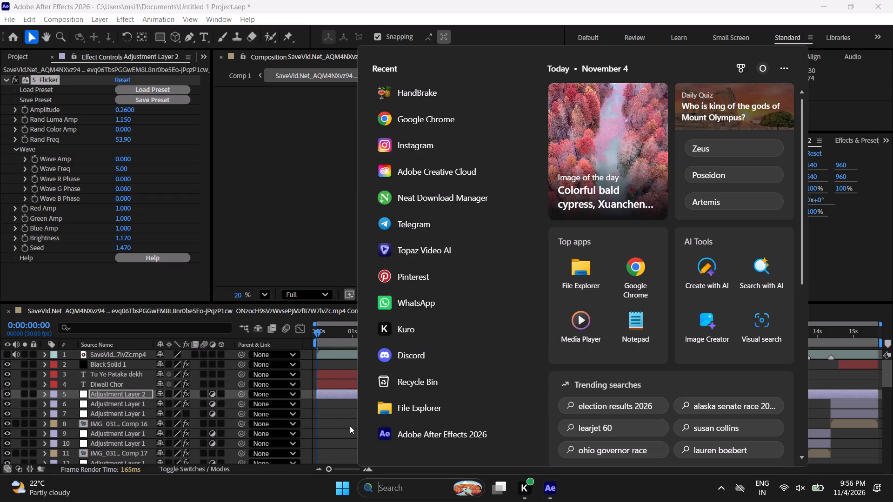
click(350, 426)
key(space)
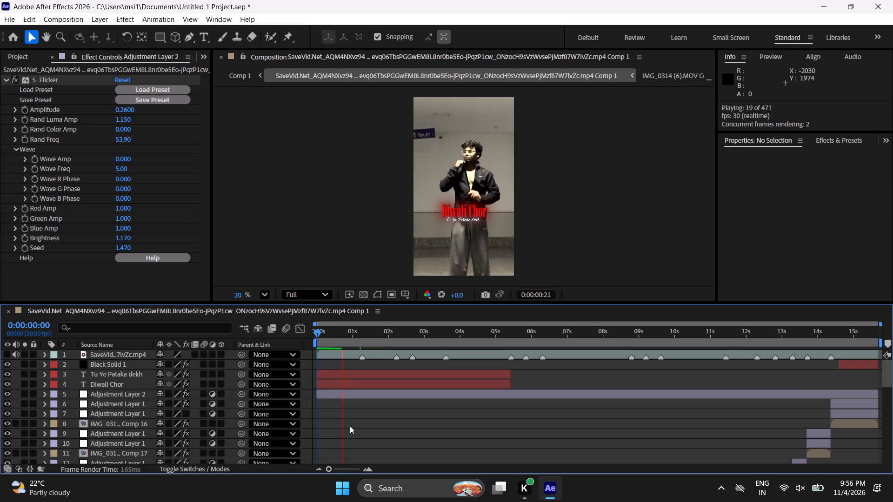
click(317, 335)
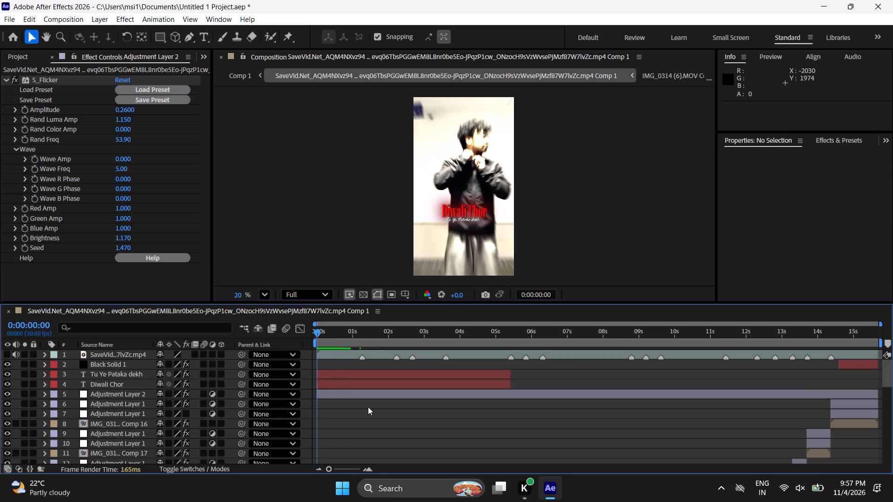
click(366, 416)
key(space)
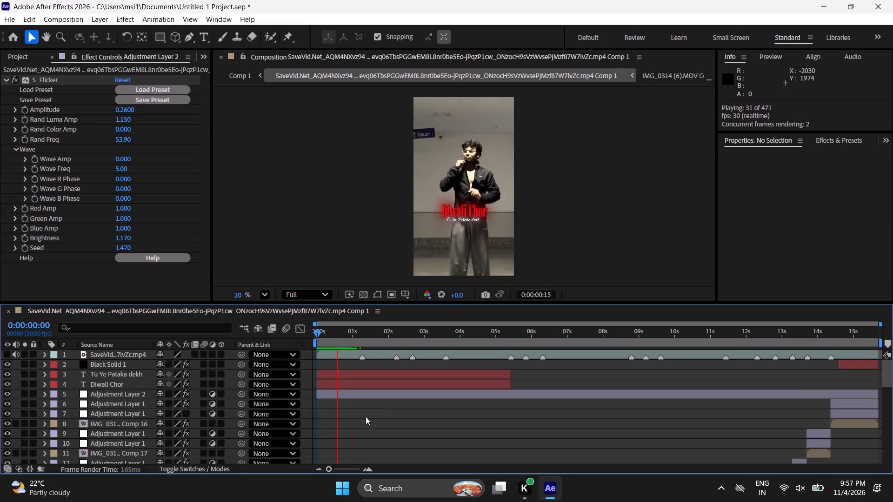
key(space)
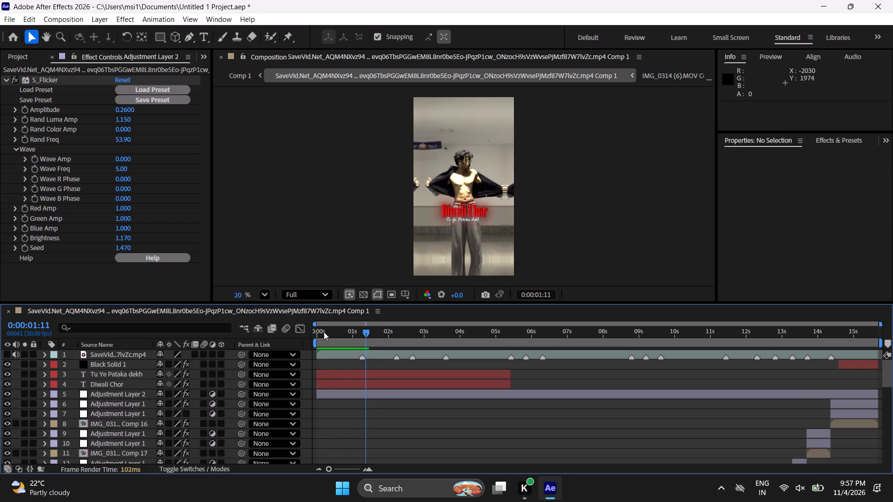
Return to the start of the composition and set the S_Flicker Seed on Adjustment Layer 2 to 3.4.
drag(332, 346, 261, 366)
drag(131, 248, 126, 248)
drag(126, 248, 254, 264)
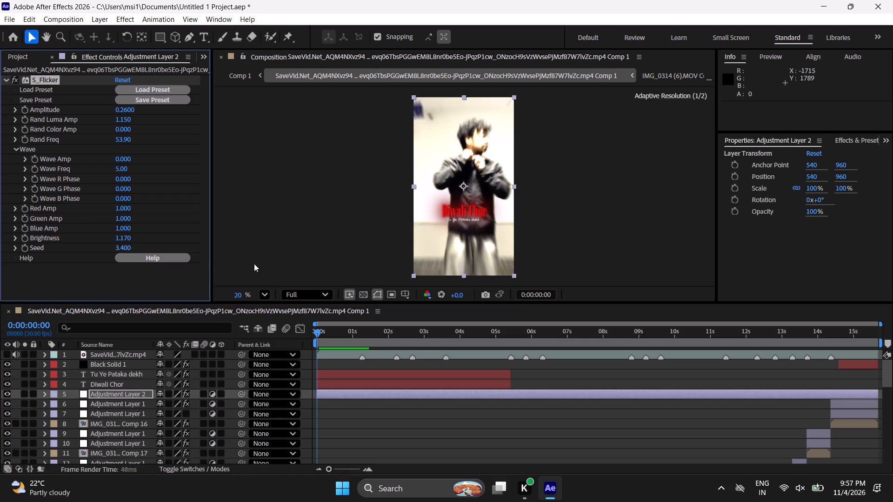
Play the opening of the composition twice from the start to examine the flicker pattern with the new seed.
click(376, 433)
key(space)
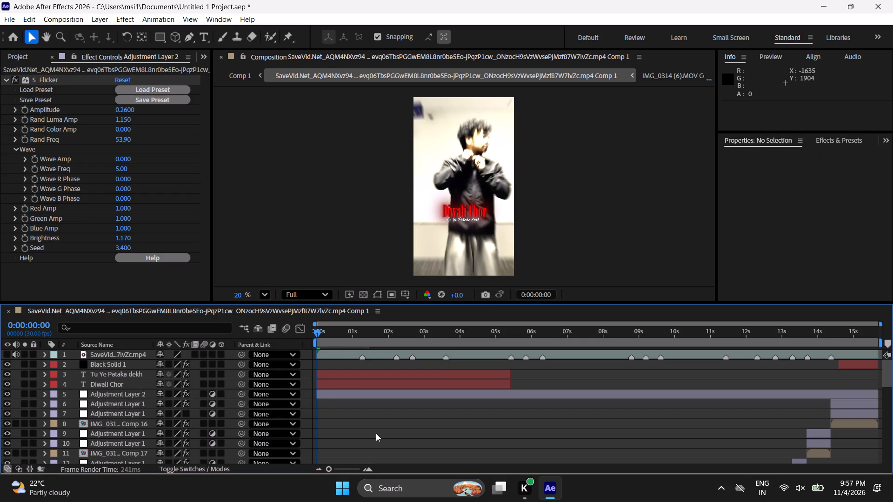
click(318, 336)
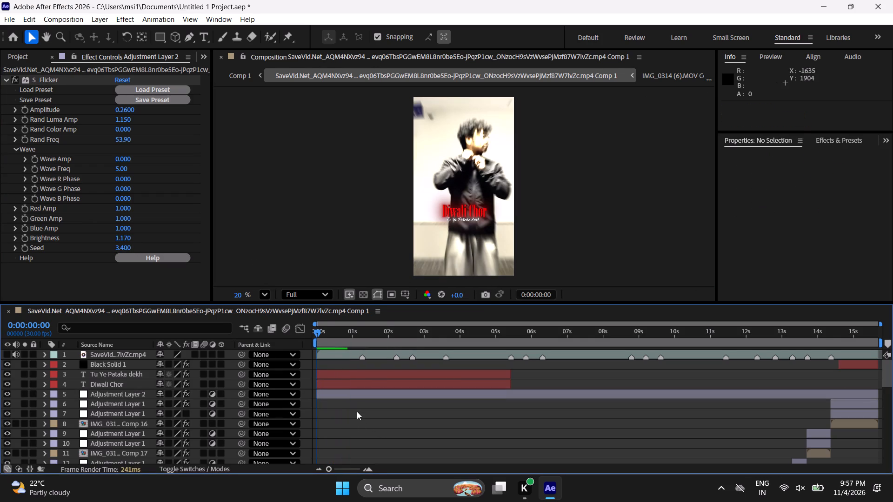
key(space)
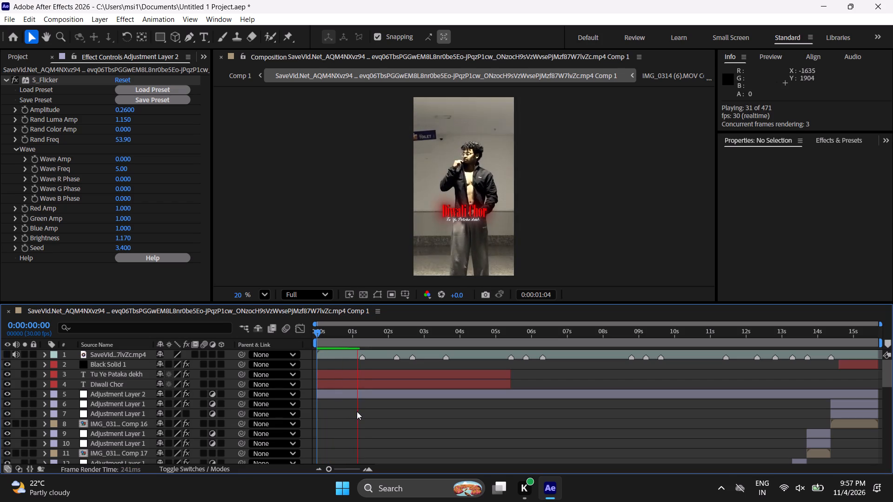
Delete the S_Flicker effect from Adjustment Layer 2.
click(37, 82)
key(Delete)
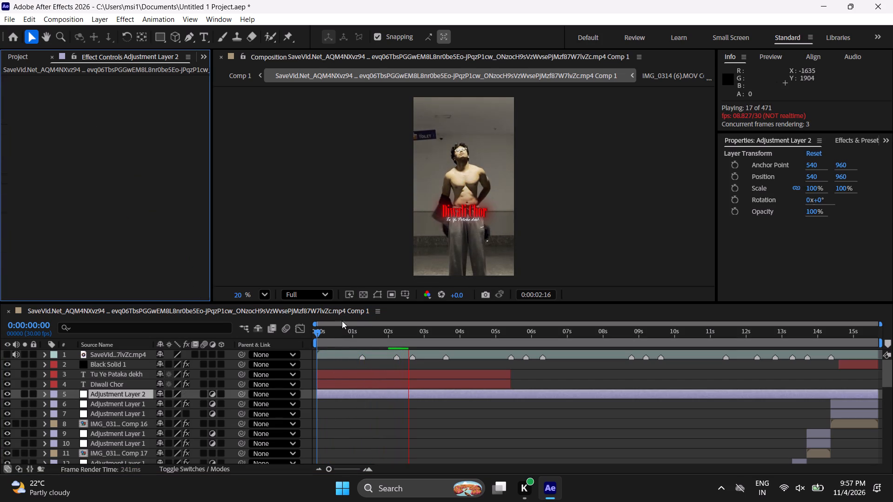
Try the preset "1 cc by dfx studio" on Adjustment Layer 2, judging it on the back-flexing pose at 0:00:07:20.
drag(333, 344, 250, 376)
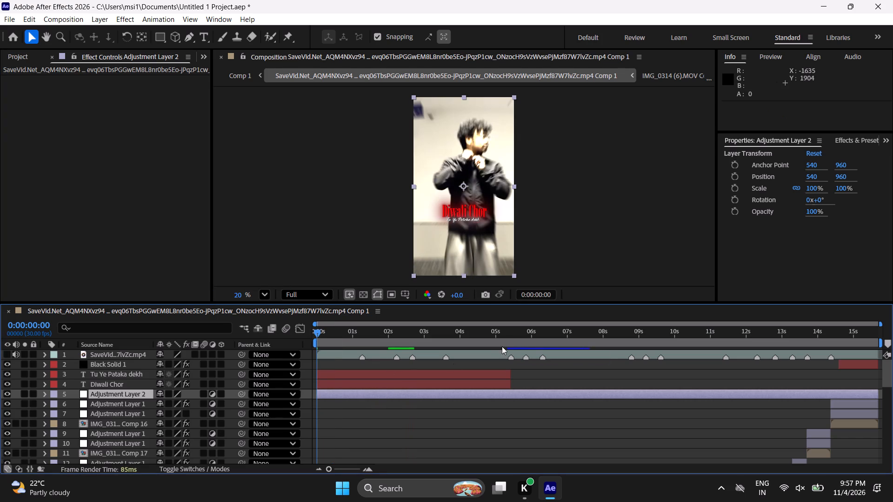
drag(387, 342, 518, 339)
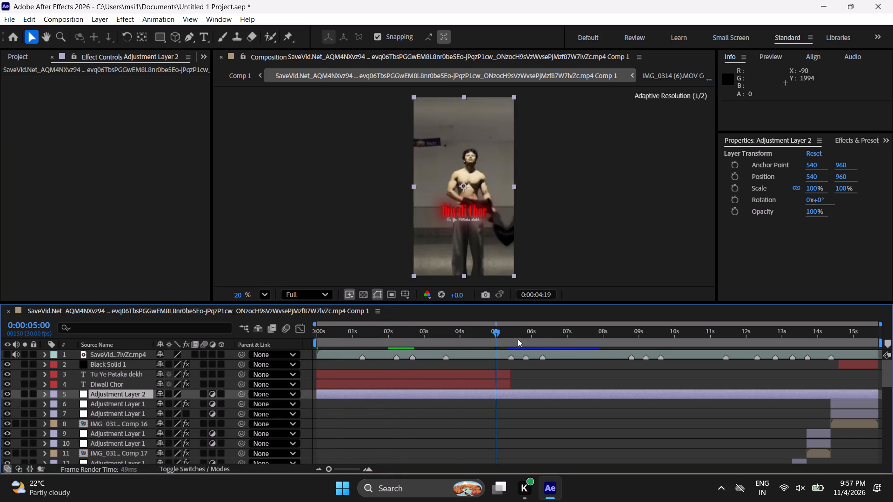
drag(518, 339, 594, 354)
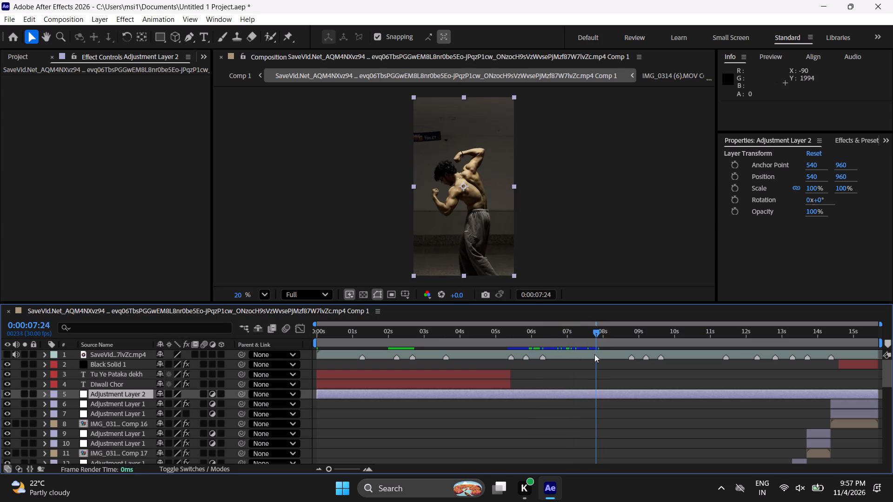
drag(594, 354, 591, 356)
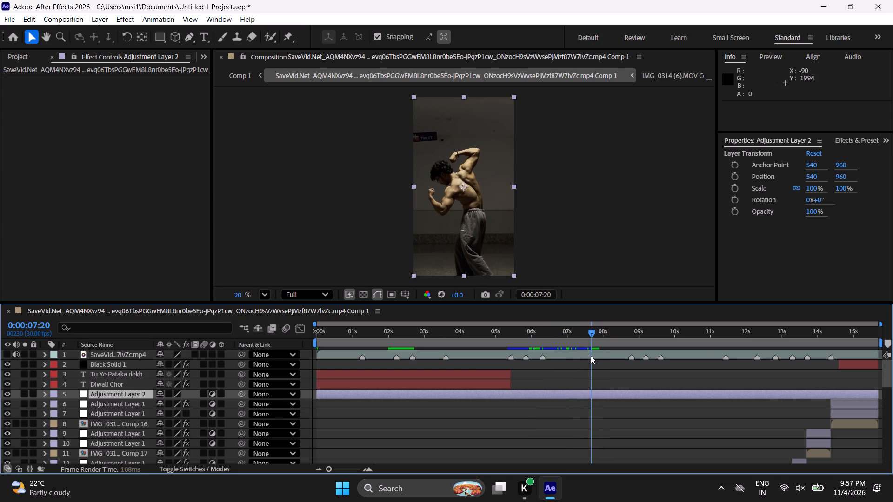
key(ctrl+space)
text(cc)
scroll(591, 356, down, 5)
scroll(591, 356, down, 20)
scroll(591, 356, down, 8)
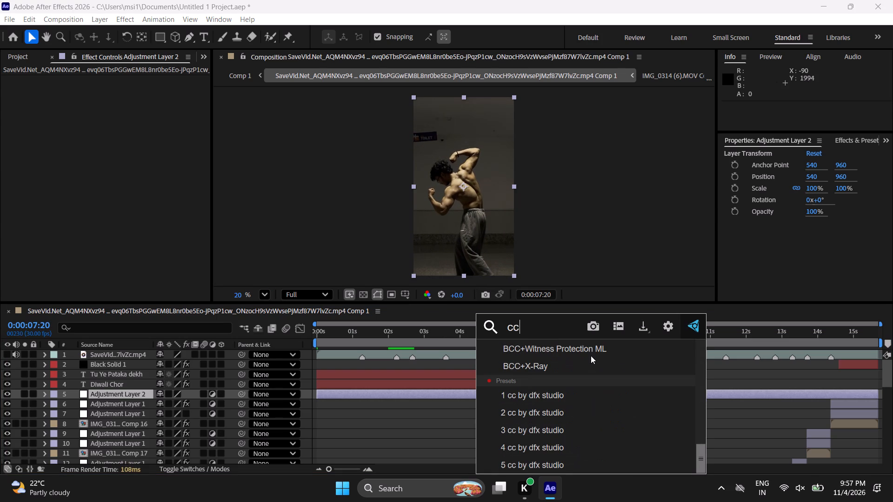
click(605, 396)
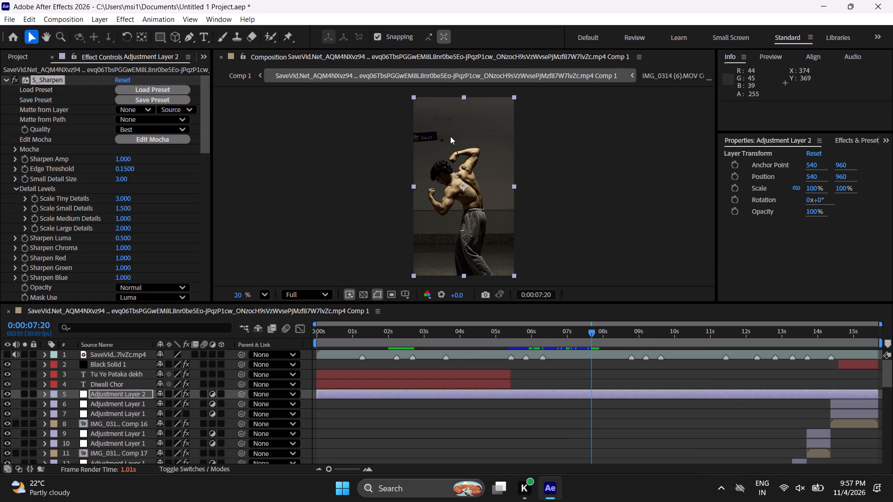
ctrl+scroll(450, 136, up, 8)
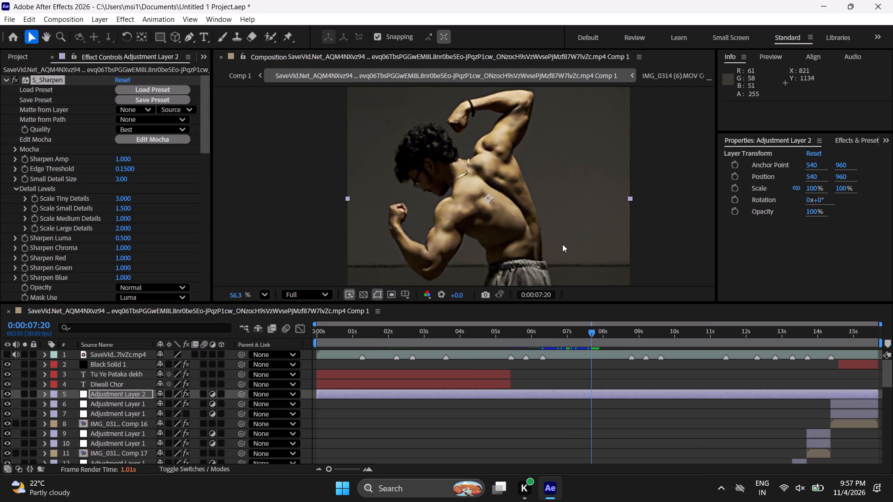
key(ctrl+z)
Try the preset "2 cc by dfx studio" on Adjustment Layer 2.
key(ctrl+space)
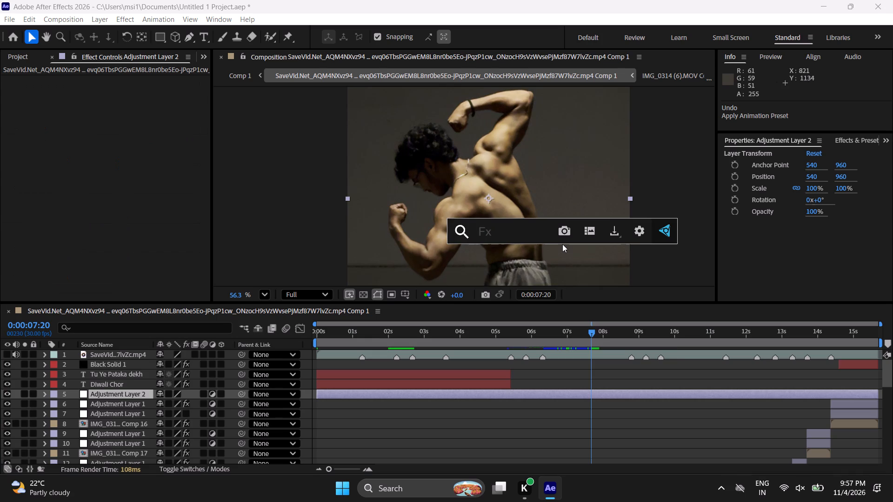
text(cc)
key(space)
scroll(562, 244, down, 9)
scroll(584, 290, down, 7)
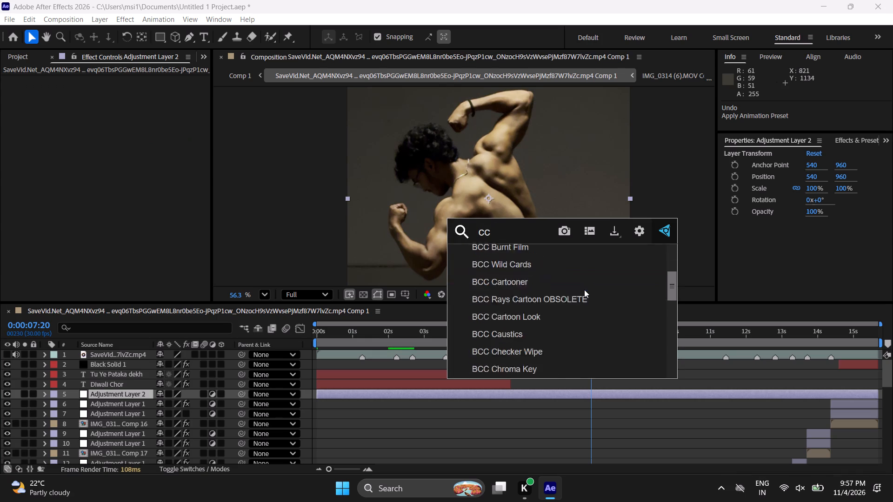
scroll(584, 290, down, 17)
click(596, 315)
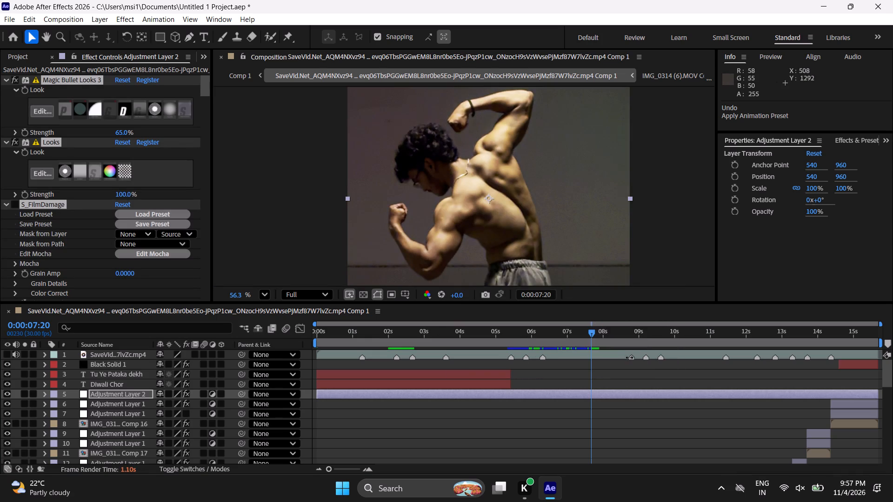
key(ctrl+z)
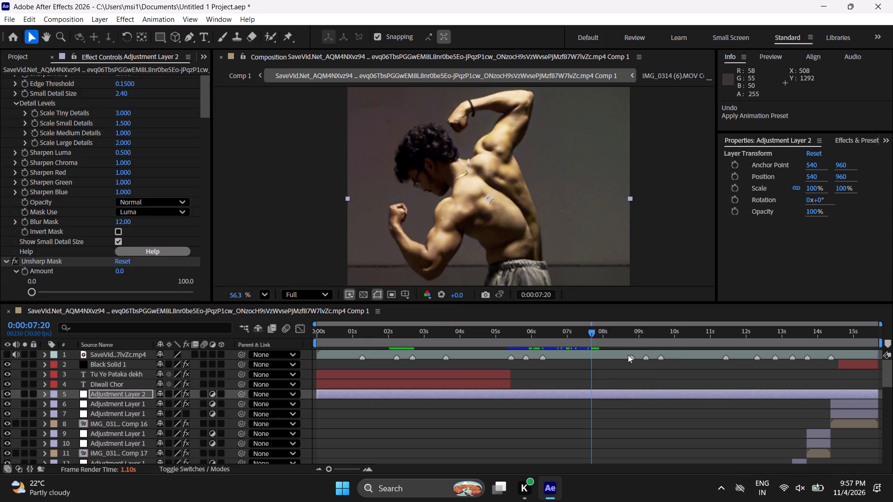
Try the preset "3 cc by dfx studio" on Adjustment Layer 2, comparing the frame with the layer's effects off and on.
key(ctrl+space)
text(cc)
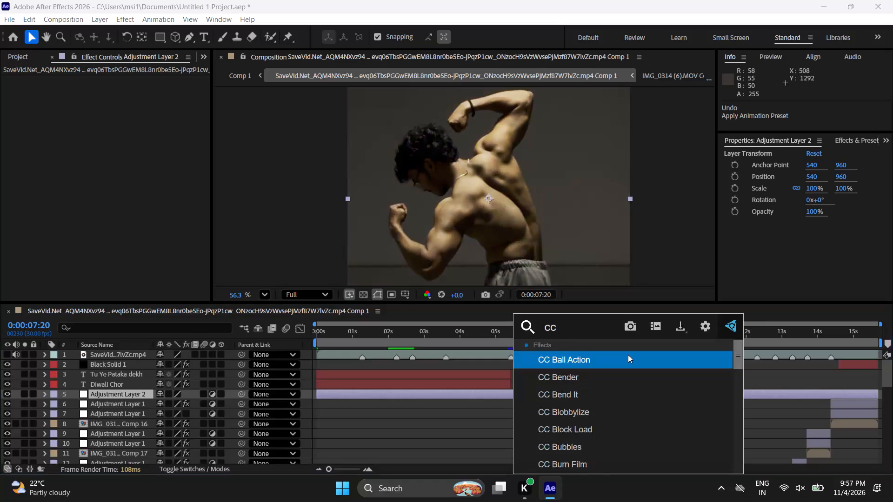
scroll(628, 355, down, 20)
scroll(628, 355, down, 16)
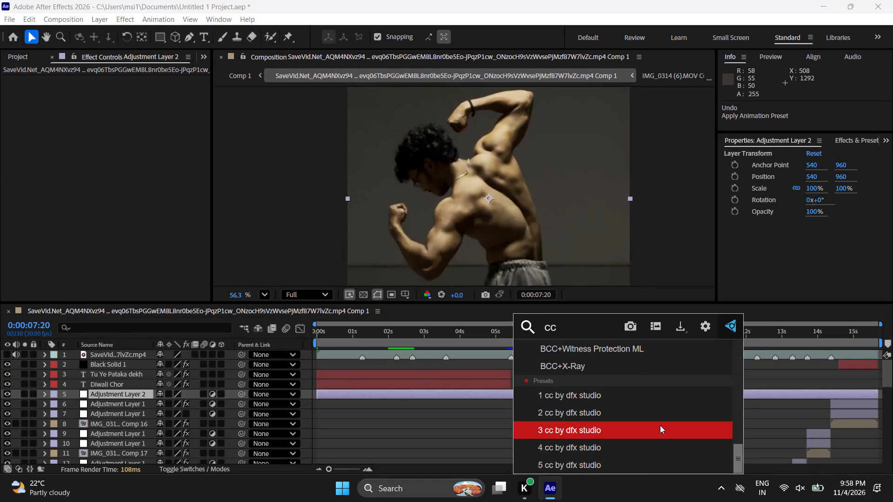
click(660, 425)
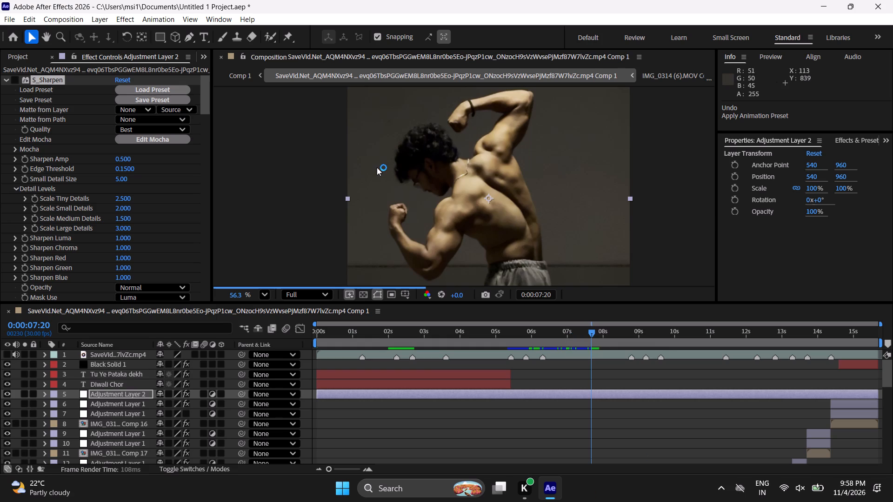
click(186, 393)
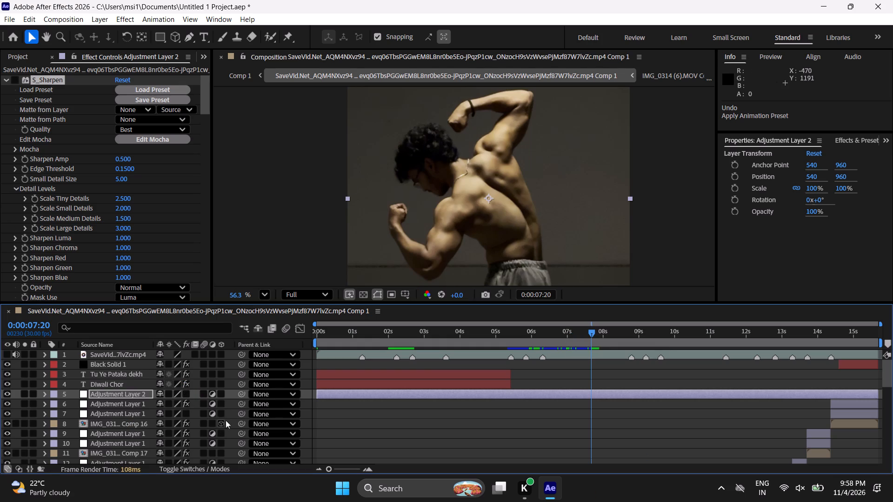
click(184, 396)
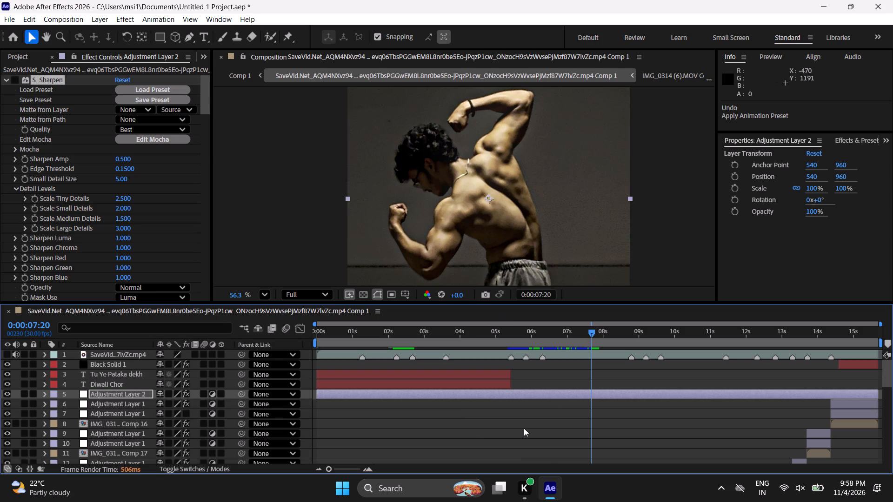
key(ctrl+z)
Apply the preset "4 cc by dfx studio" to Adjustment Layer 2.
key(ctrl+space)
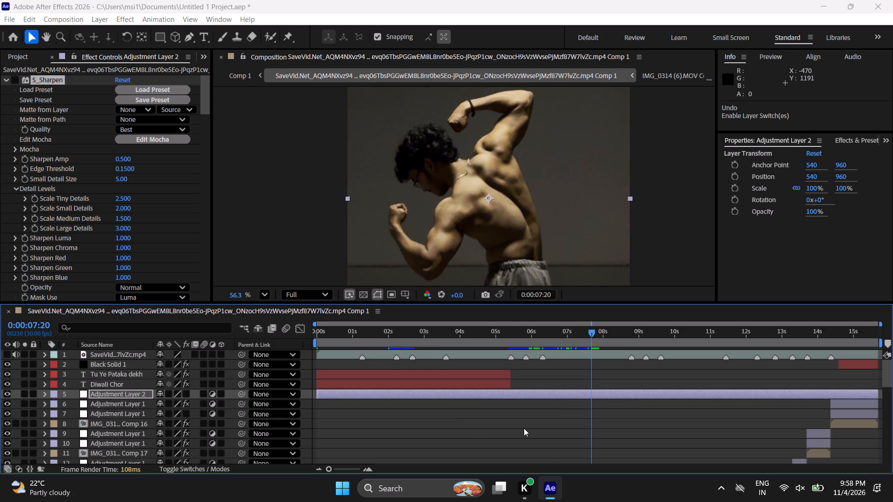
text(cc)
scroll(524, 428, down, 20)
scroll(524, 428, down, 20)
scroll(524, 428, down, 6)
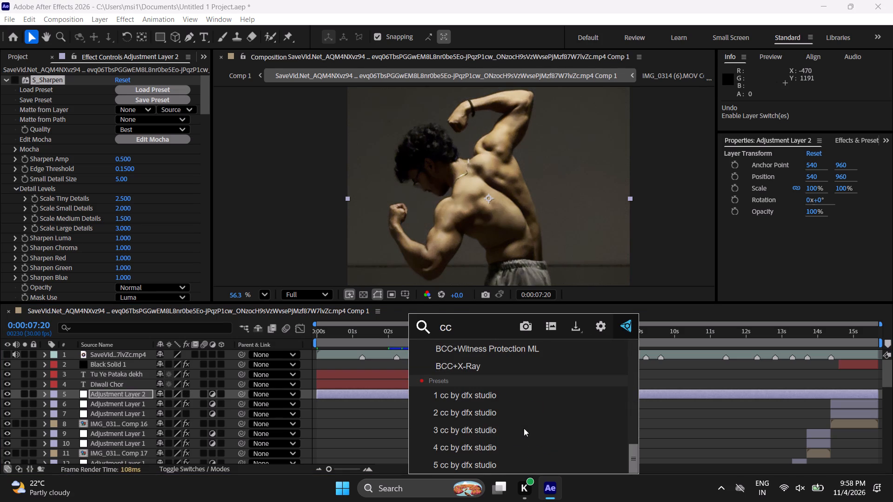
click(538, 449)
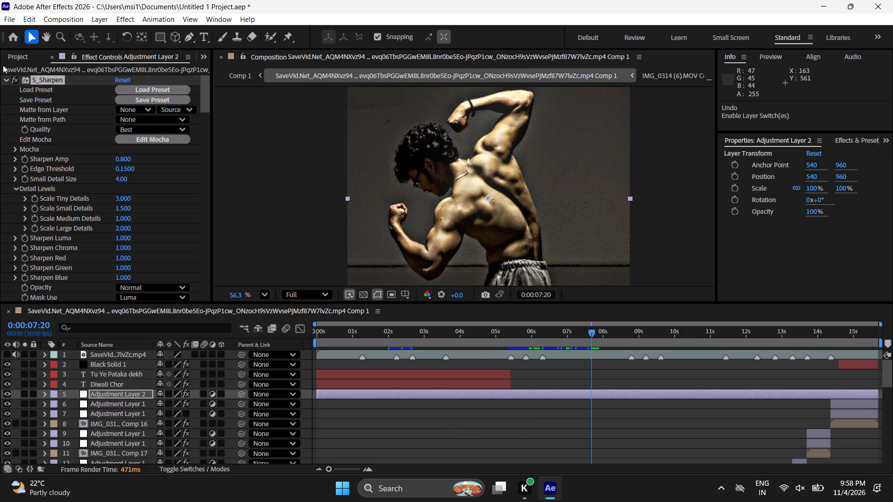
Collapse the settings of Adjustment Layer 2's sharpen, unsharp mask and film glow effects and deselect all effects.
click(7, 78)
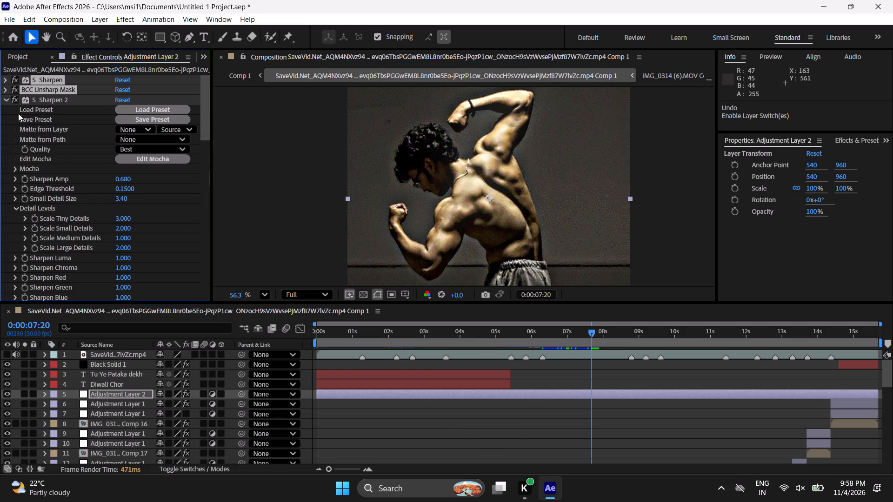
click(4, 99)
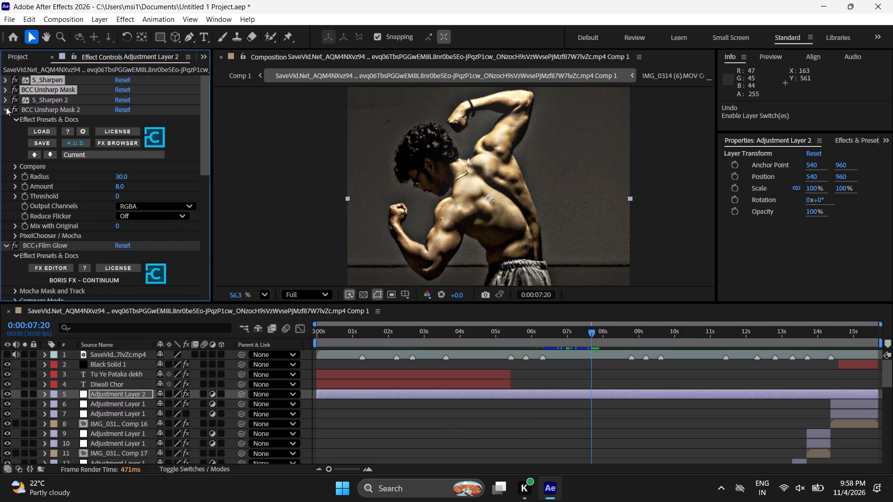
click(5, 107)
click(2, 117)
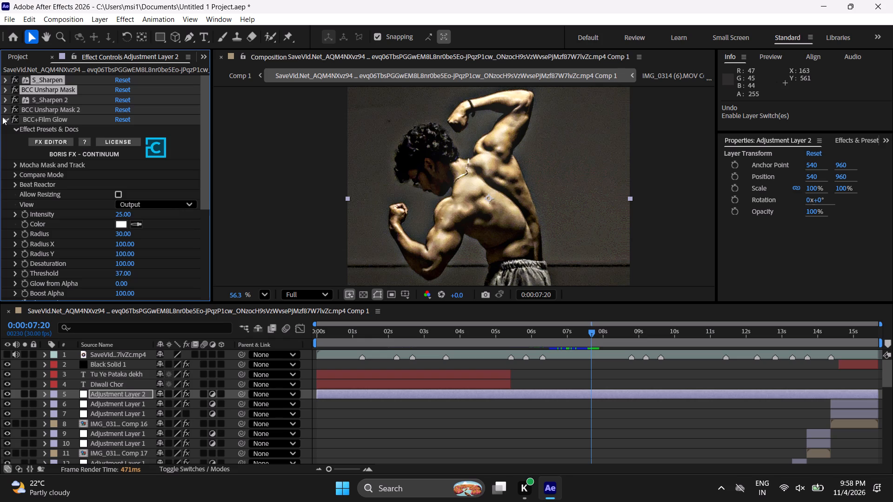
click(79, 206)
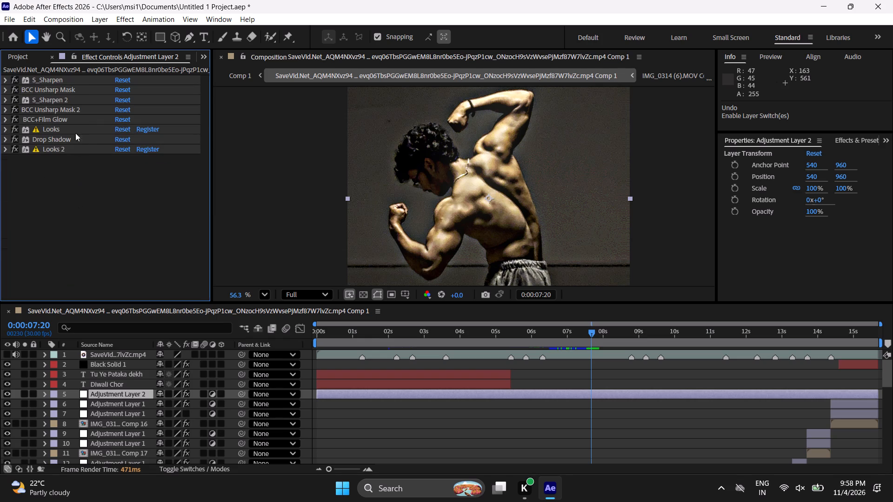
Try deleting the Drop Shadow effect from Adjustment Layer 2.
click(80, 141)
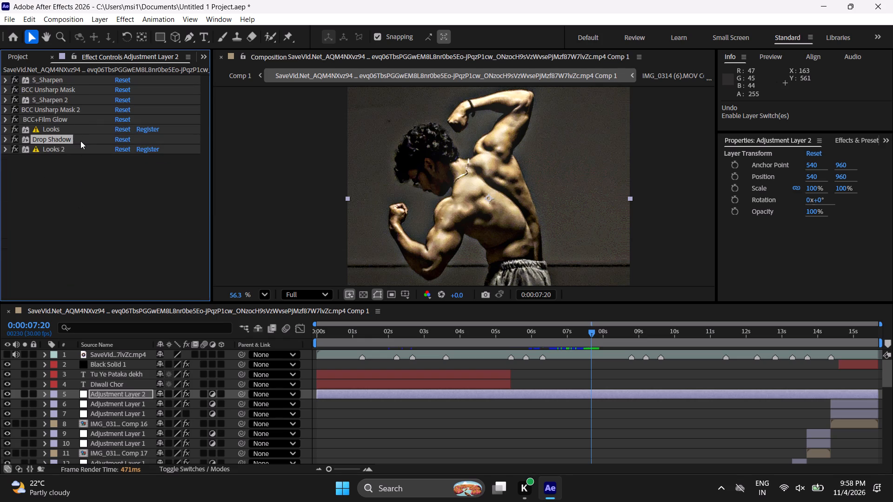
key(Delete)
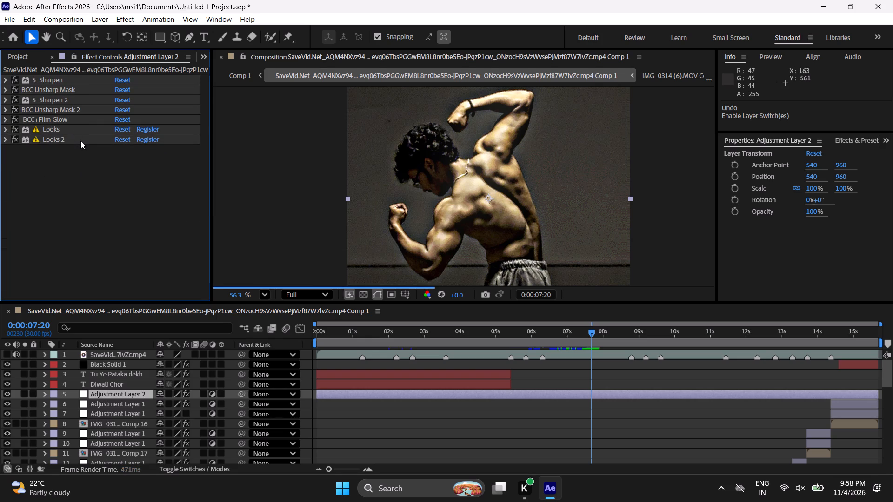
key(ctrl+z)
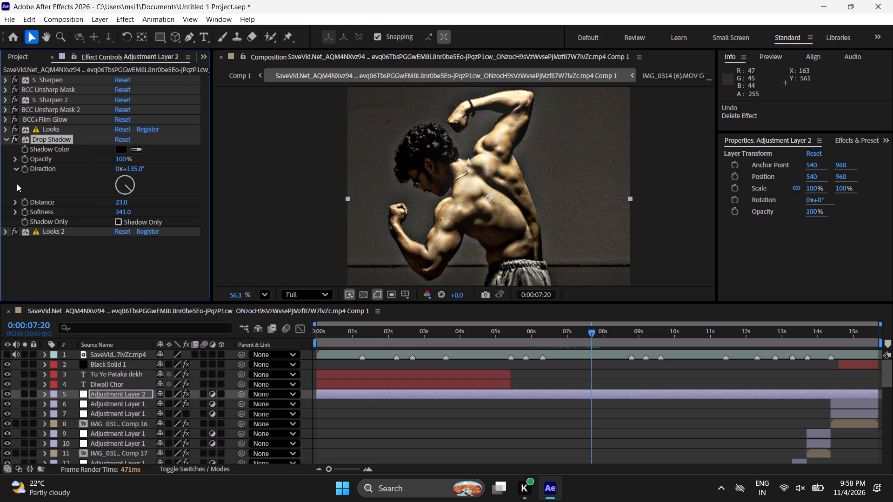
Switch Adjustment Layer 2's BCC Unsharp Mask, S_Sharpen 2 and BCC+Film Glow effects off and on to compare the frame.
click(47, 123)
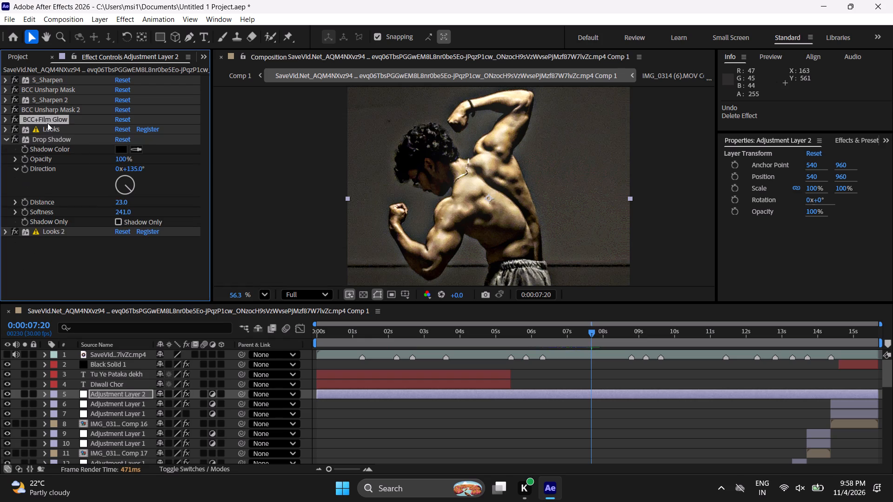
click(47, 108)
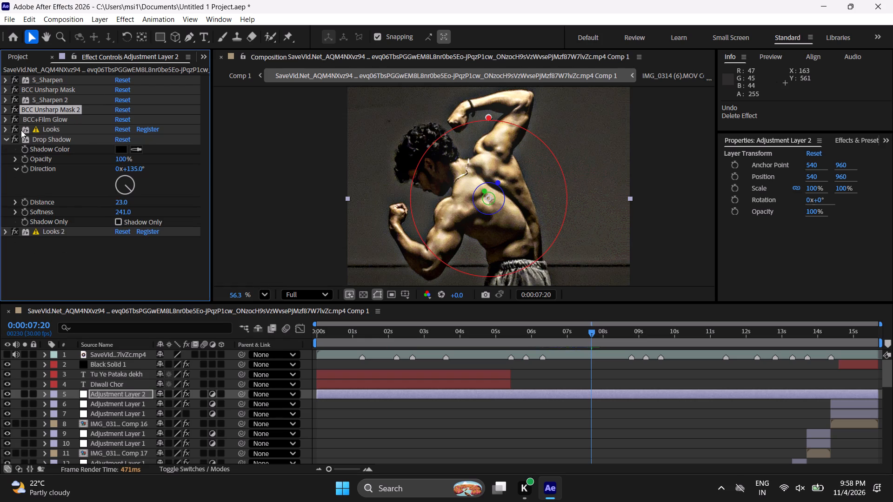
click(14, 89)
click(14, 89)
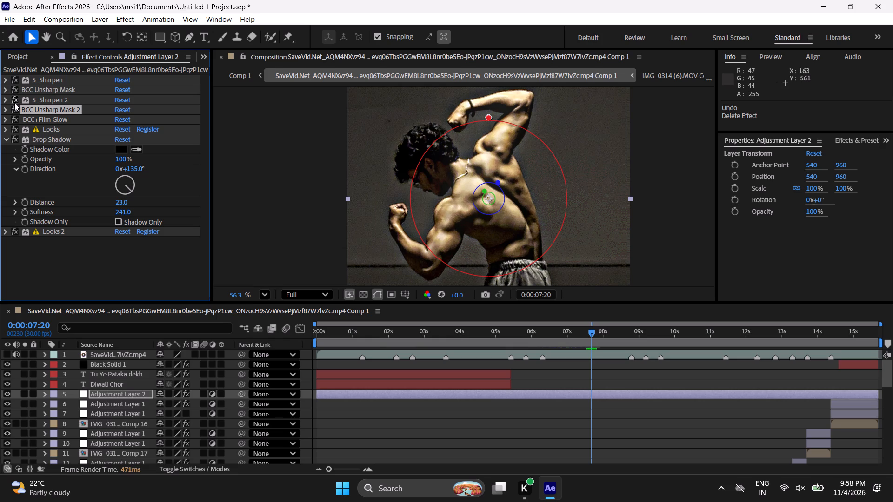
click(14, 103)
click(14, 103)
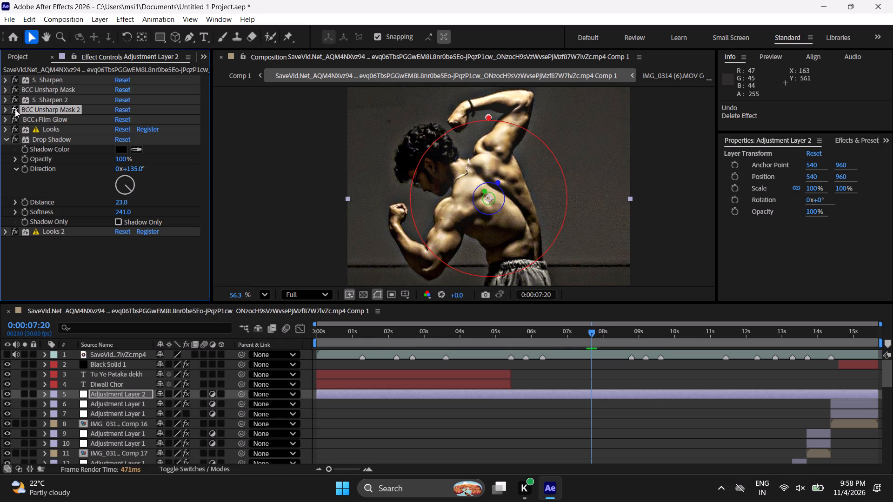
click(14, 102)
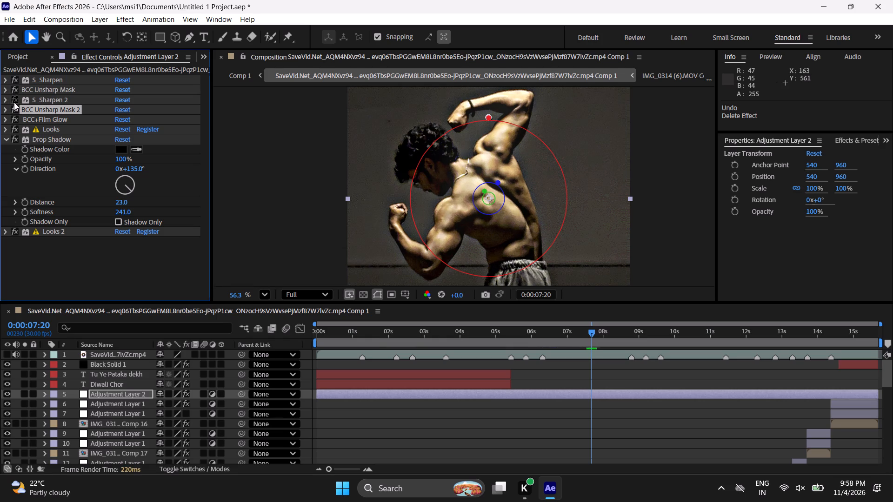
click(14, 102)
click(14, 102)
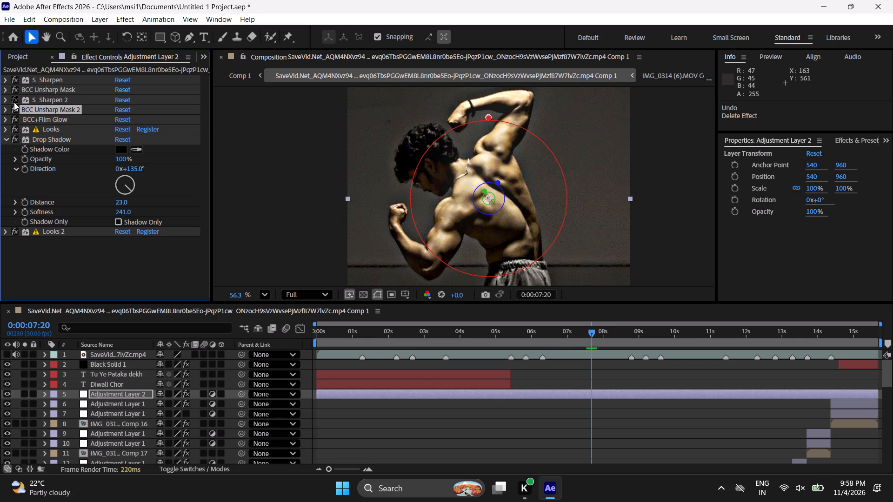
click(14, 102)
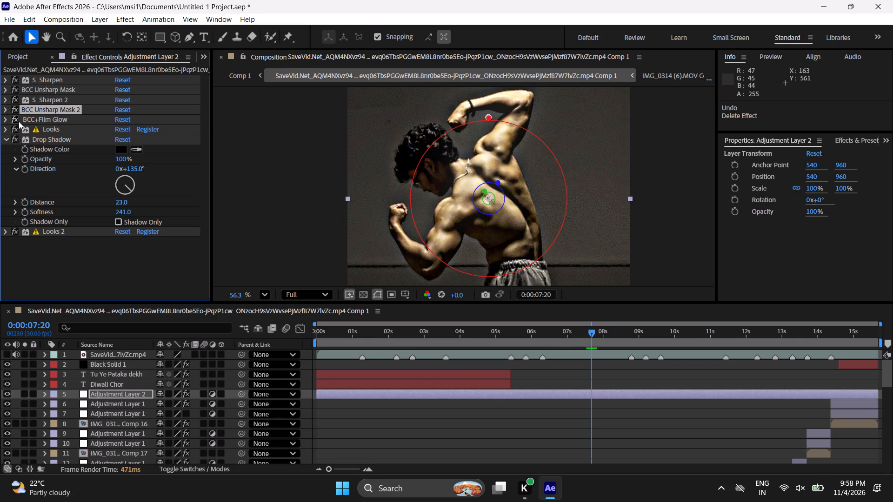
click(19, 121)
click(19, 121)
Undo the effect toggles and the application of the "4 cc by dfx studio" preset on Adjustment Layer 2.
key(ctrl+z)
key(ctrl+z)
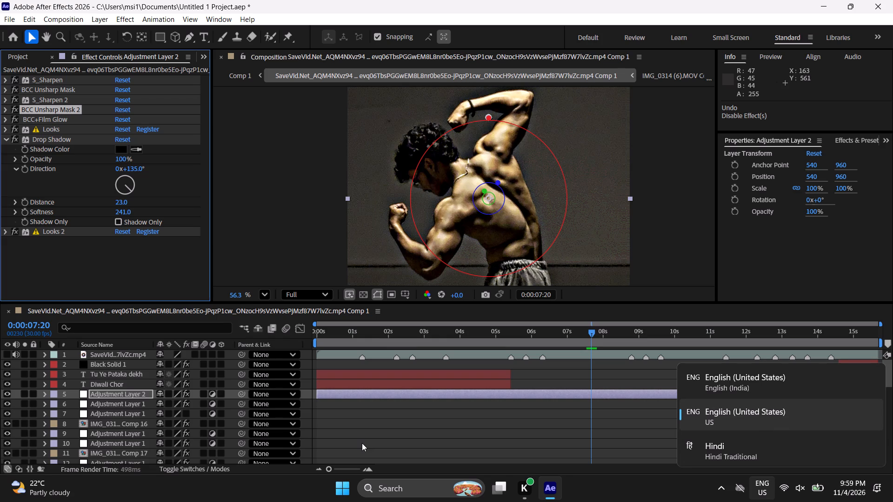
key(ctrl+z)
key(ctrl+z)
key(ctrl+z)
key(ctrl+z)
key(ctrl+z)
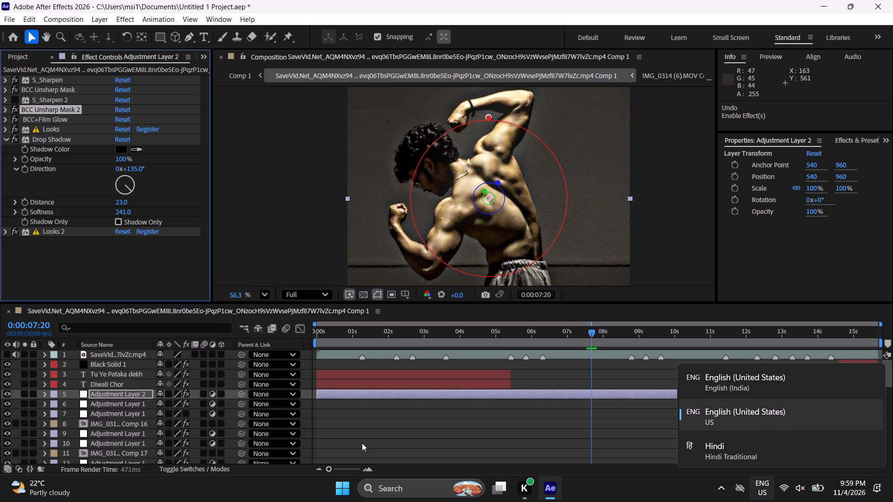
key(ctrl+z)
key(ctrl+z)
key(ctrl+z)
key(ctrl+z)
key(ctrl+z)
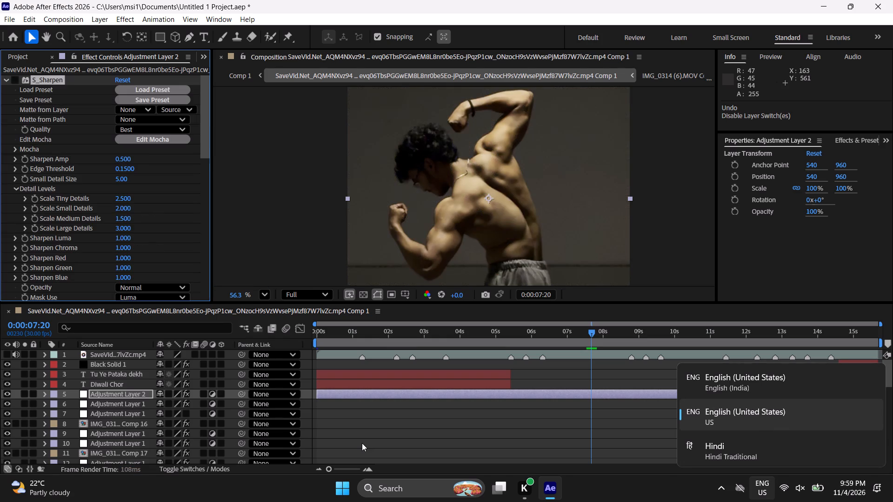
key(ctrl+z)
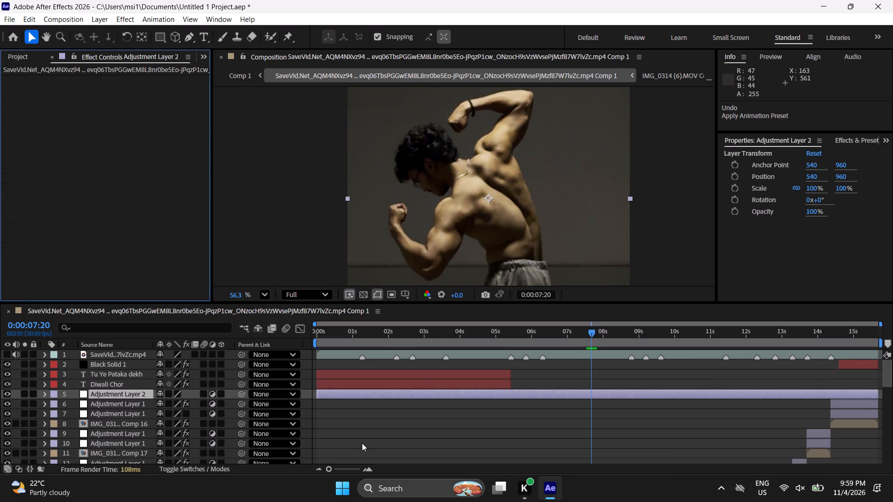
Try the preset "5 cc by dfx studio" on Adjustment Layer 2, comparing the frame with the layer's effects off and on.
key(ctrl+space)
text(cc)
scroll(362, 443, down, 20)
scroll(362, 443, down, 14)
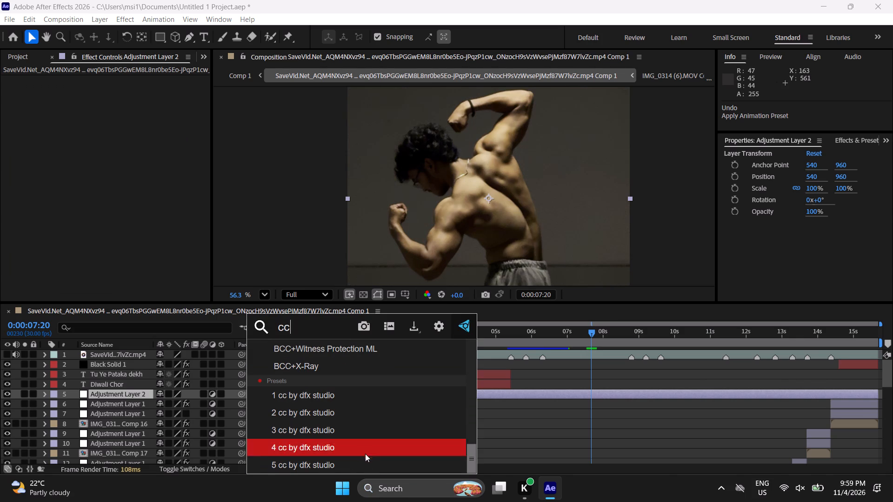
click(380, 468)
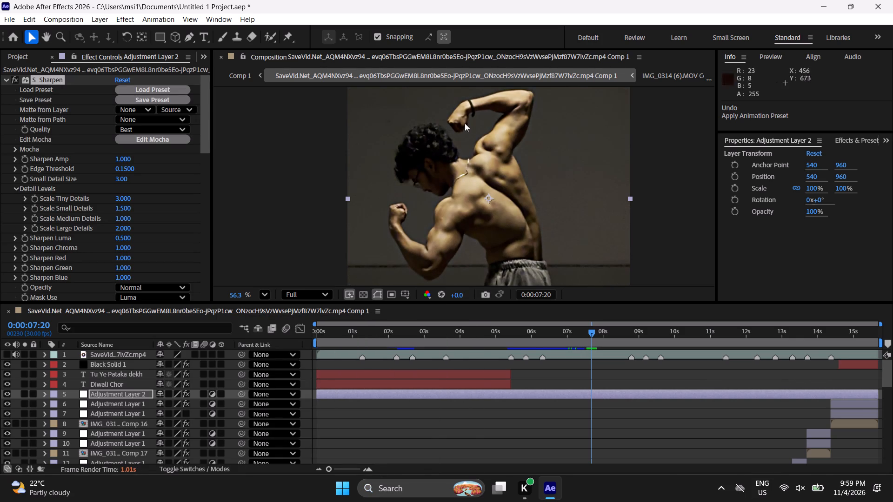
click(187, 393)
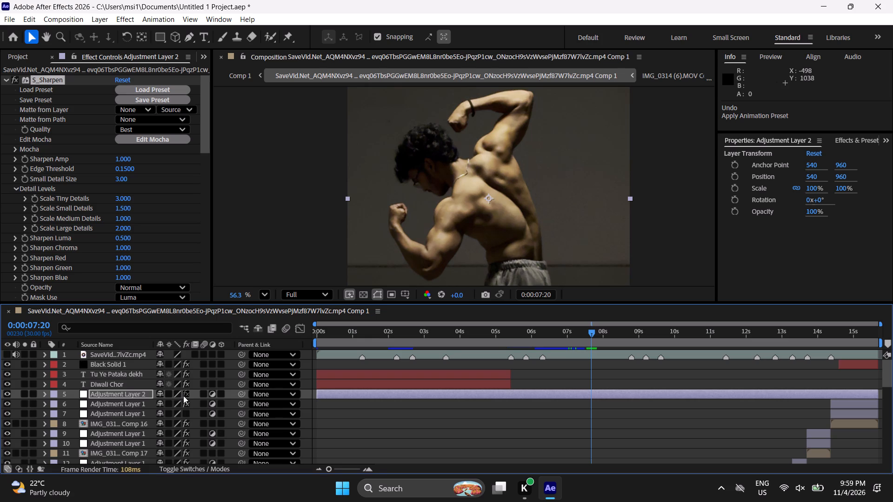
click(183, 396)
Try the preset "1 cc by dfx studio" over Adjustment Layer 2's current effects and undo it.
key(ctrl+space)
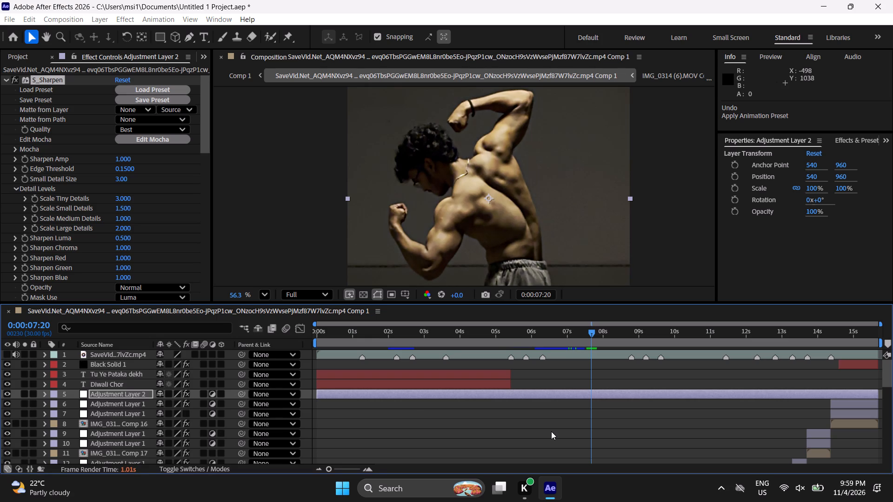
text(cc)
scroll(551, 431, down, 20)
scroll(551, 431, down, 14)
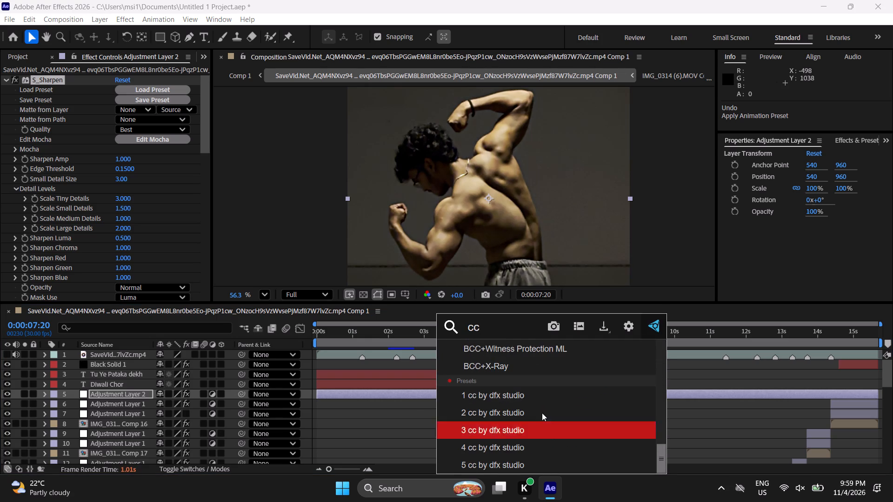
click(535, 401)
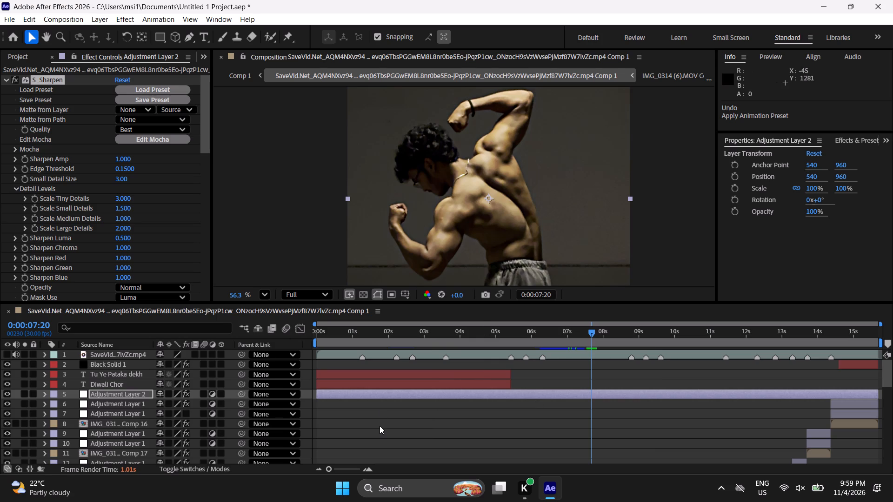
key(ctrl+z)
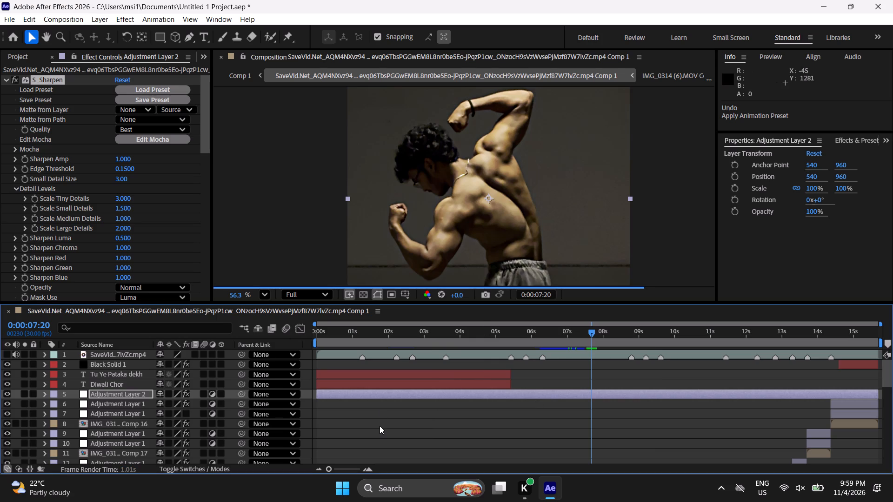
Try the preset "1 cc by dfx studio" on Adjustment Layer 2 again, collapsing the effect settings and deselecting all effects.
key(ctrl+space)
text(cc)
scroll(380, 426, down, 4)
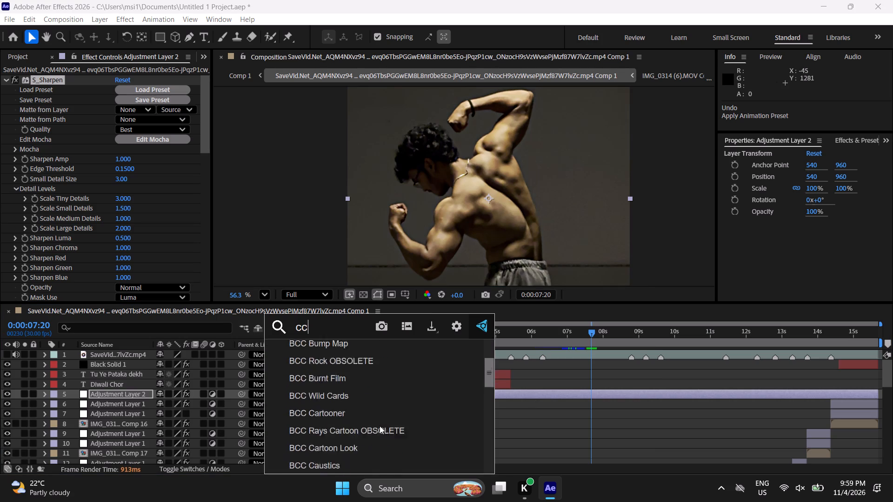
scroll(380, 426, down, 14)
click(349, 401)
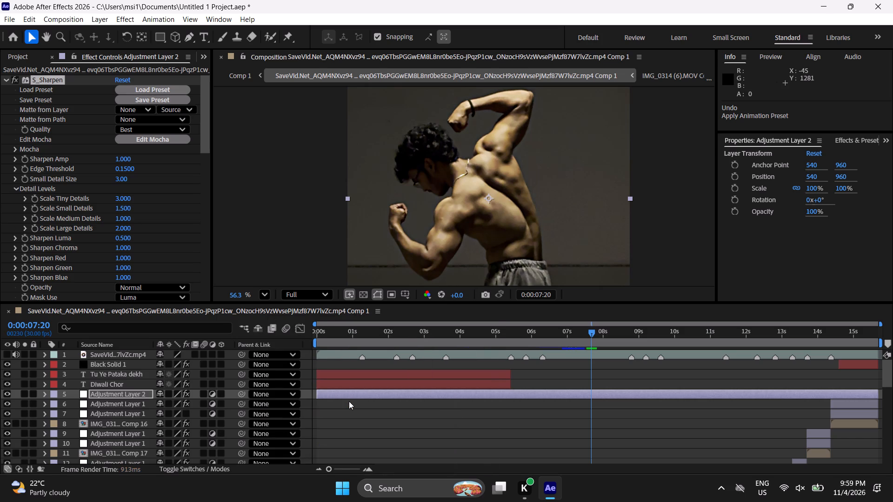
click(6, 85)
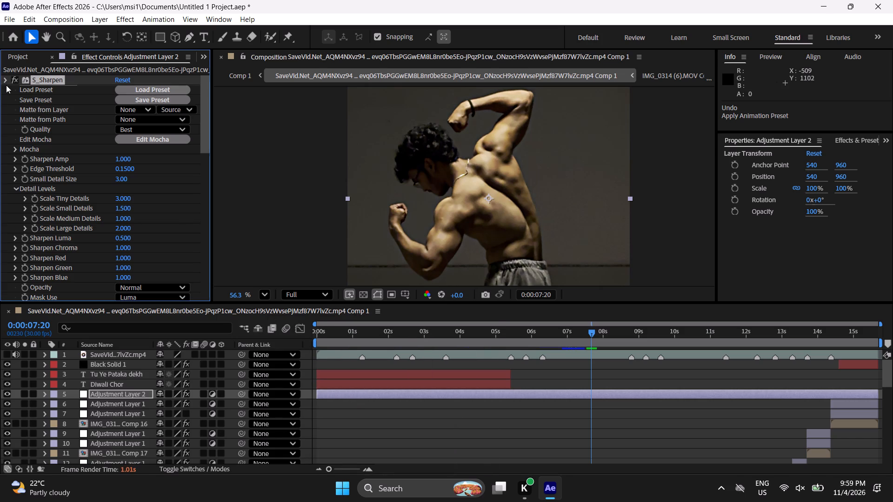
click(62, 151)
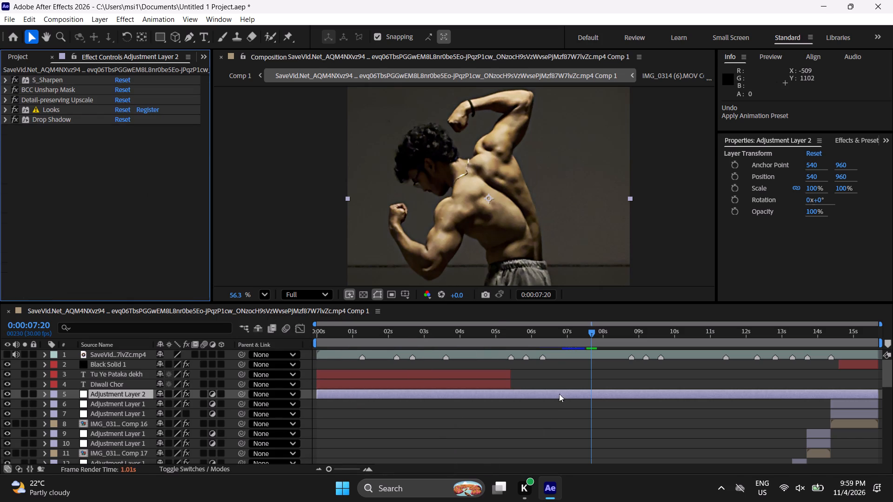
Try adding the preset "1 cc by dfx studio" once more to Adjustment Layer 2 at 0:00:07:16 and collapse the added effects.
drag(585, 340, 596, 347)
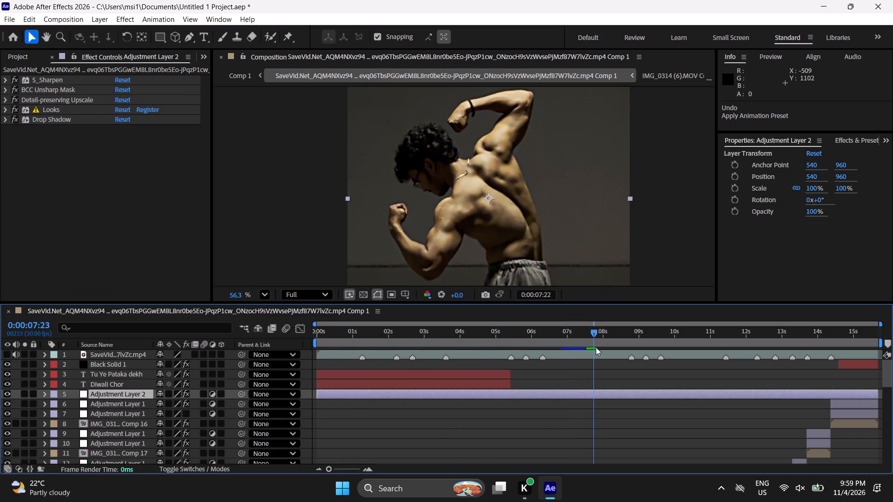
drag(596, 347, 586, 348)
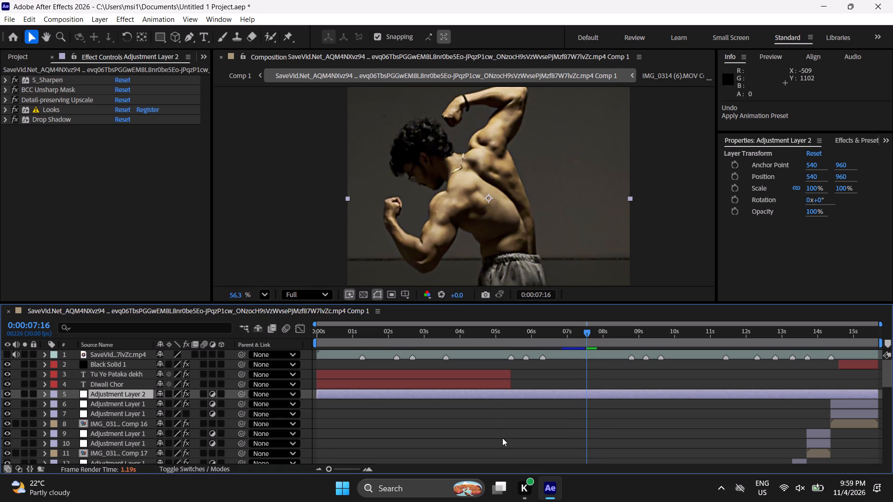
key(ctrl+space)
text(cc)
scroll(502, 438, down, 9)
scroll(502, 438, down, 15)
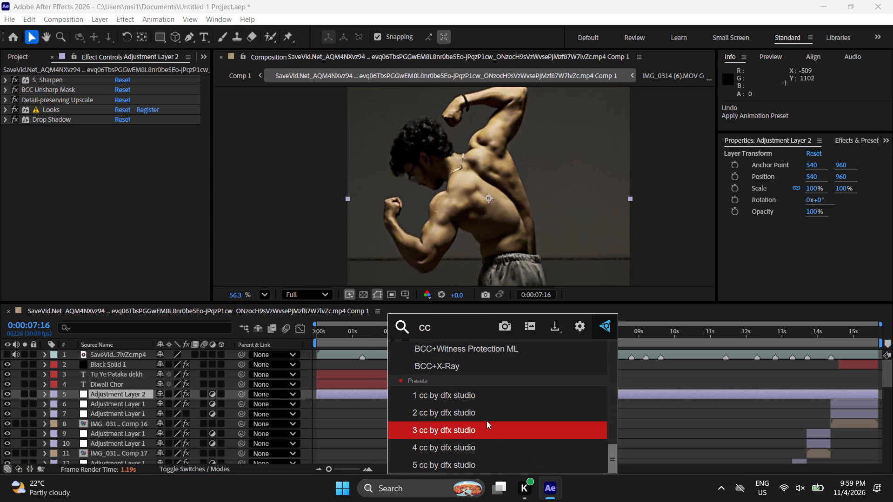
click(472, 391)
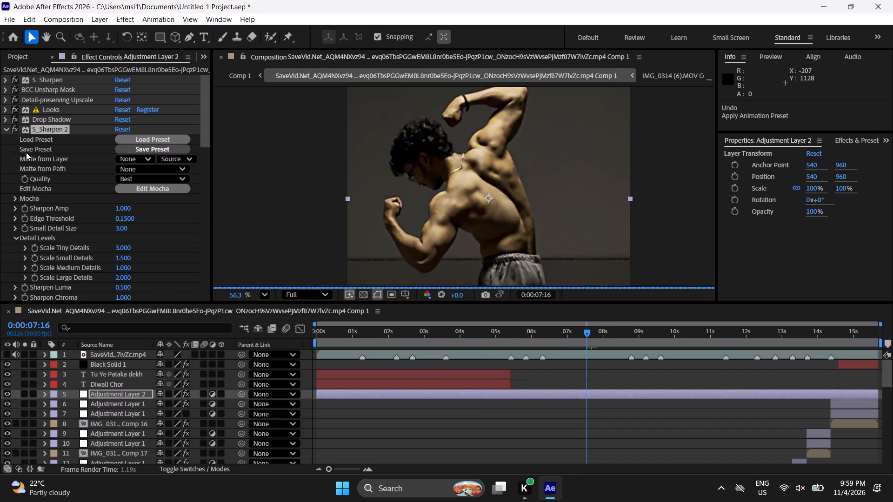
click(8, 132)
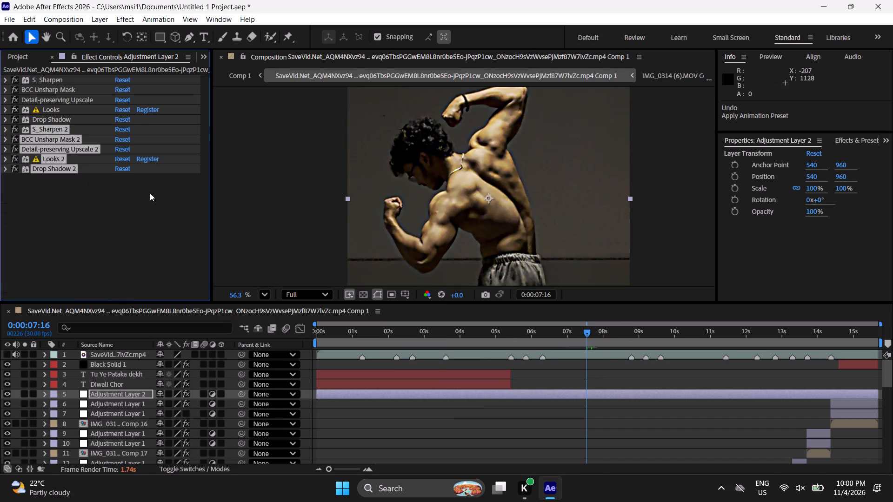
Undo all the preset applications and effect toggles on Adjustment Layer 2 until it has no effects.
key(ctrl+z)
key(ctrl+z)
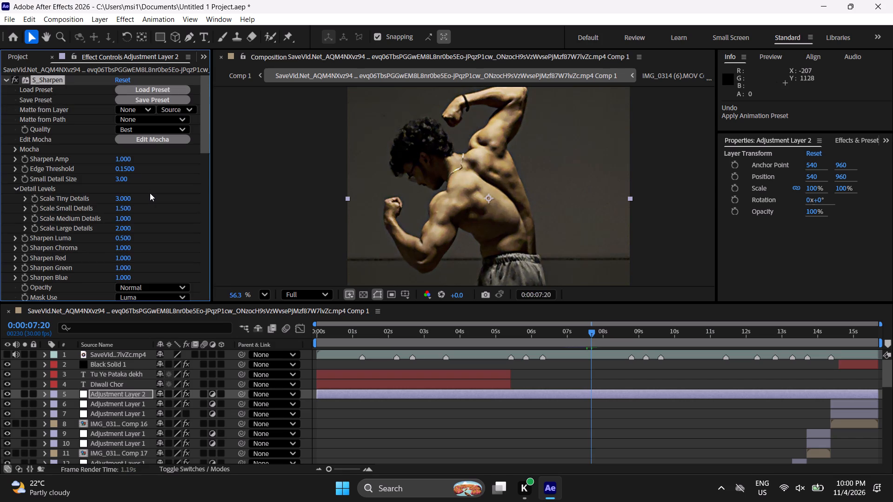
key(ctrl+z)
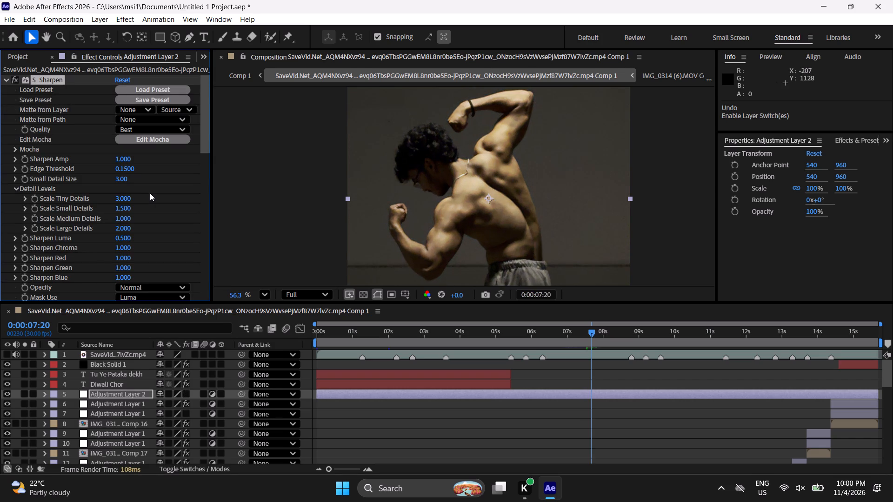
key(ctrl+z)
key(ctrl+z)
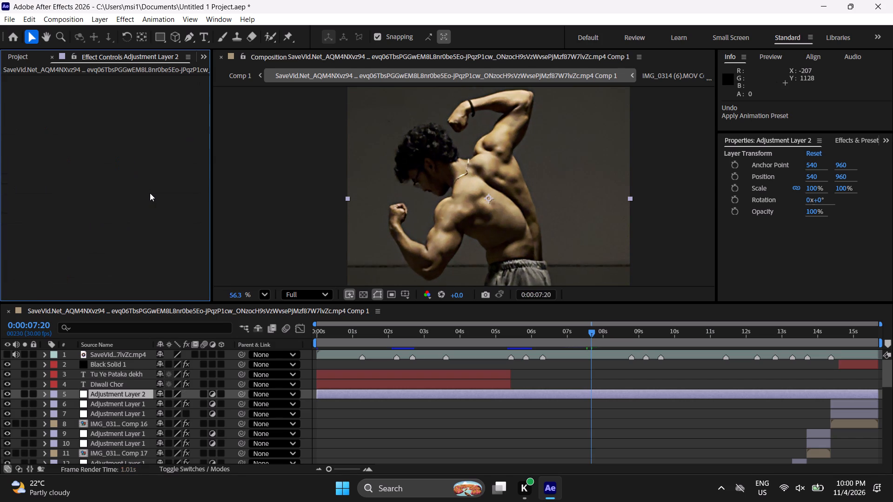
Apply the preset "1 cc by dfx studio" to the empty Adjustment Layer 2 and collapse its effect settings.
key(ctrl+space)
text(cc)
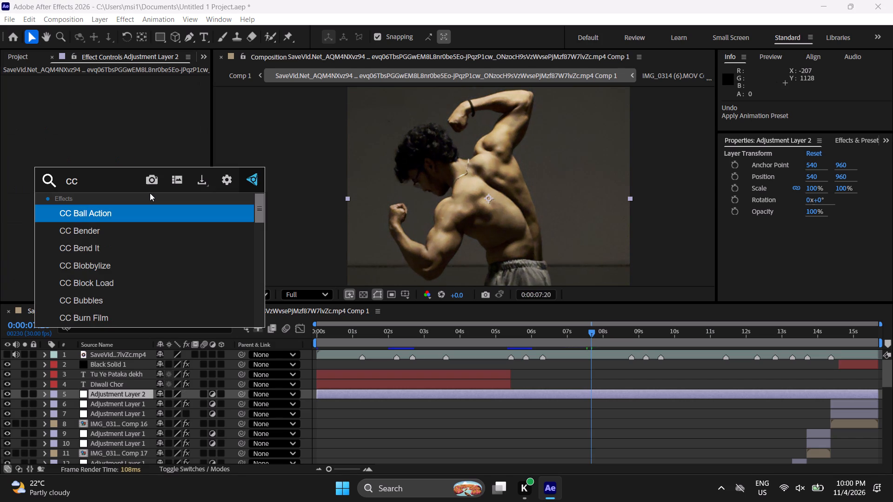
scroll(150, 193, down, 9)
scroll(166, 222, down, 20)
scroll(166, 222, down, 7)
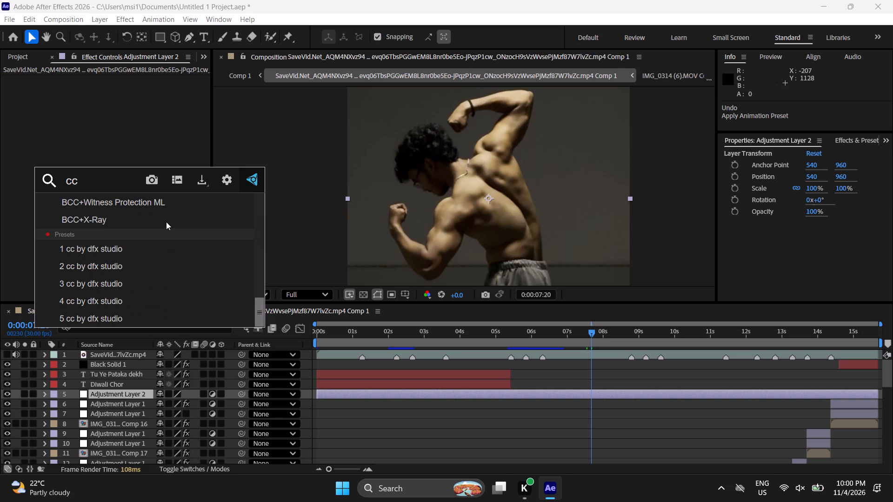
click(178, 244)
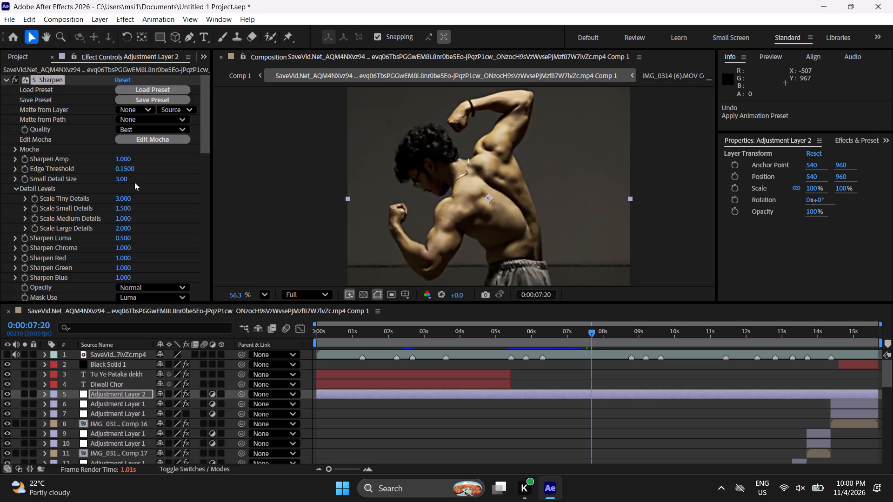
click(7, 80)
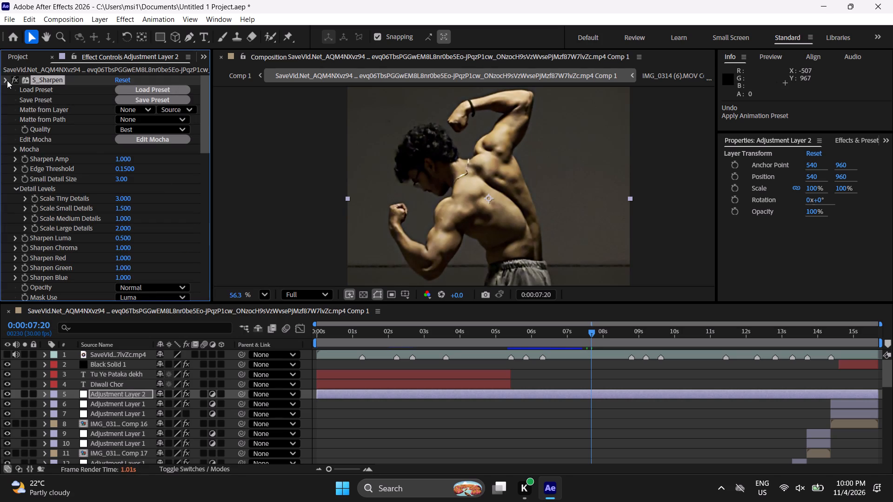
Fit the whole frame in the composition view and check the colour correction at 0:00:04:06, 0:00:13:29, 0:00:09:17 and 0:00:07:07.
click(93, 153)
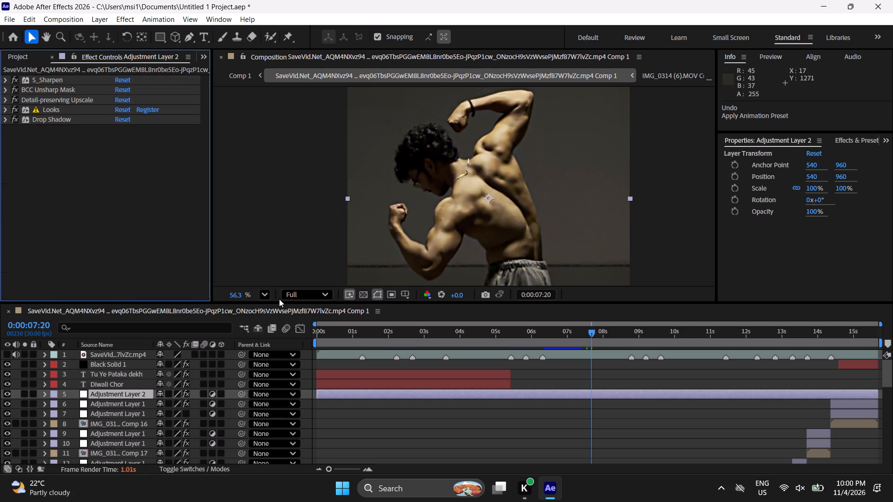
click(269, 297)
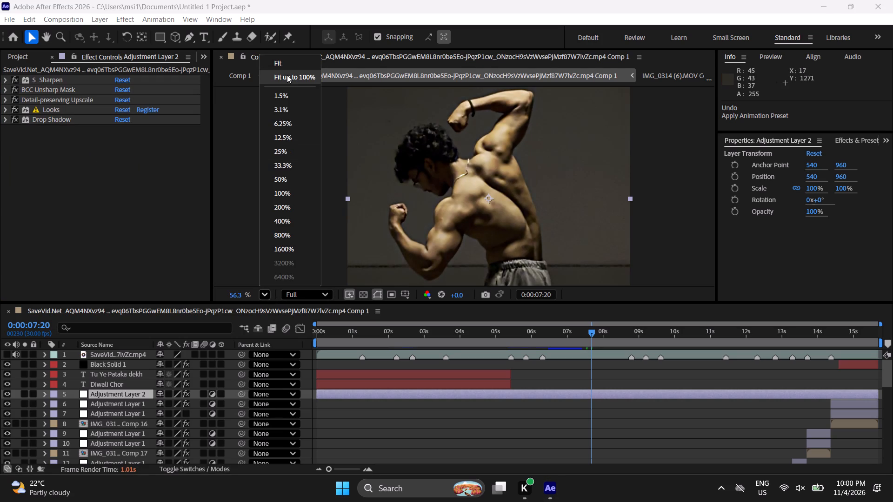
click(287, 75)
click(342, 170)
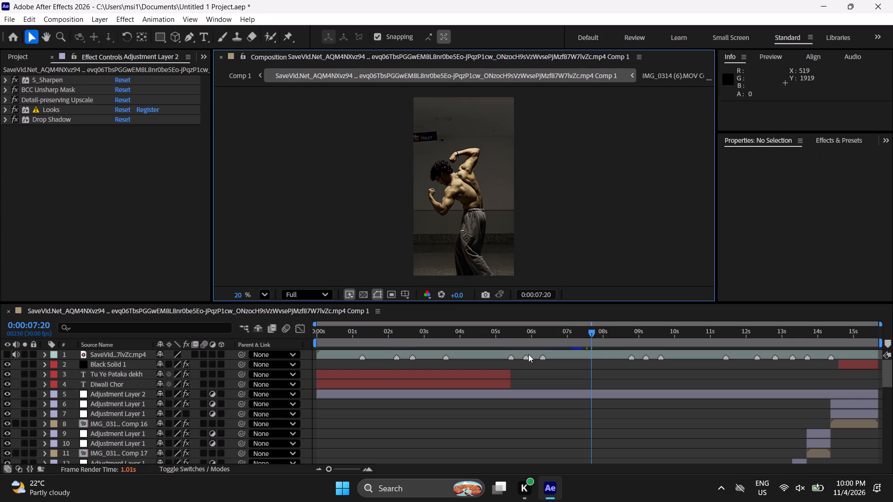
drag(525, 341, 467, 361)
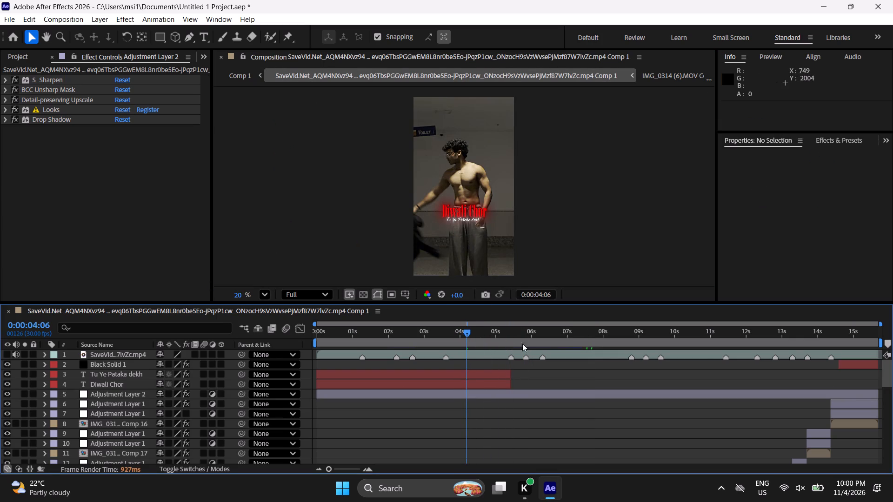
drag(797, 339, 816, 357)
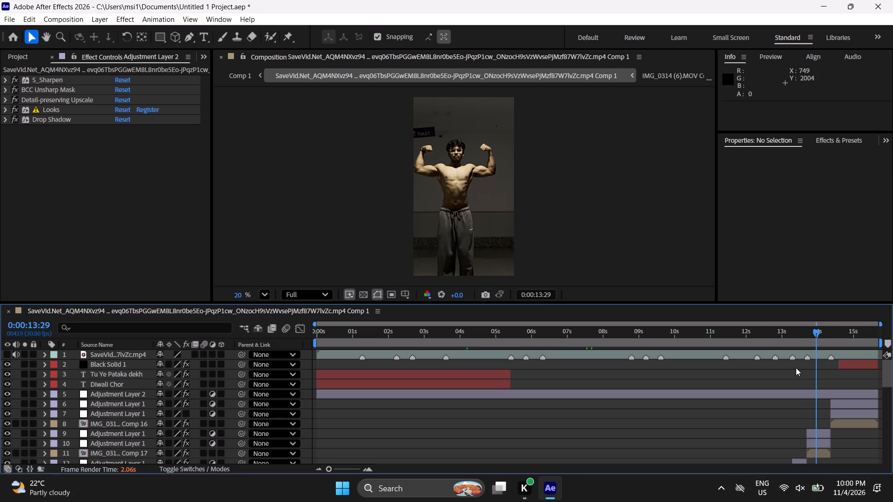
drag(770, 339, 657, 354)
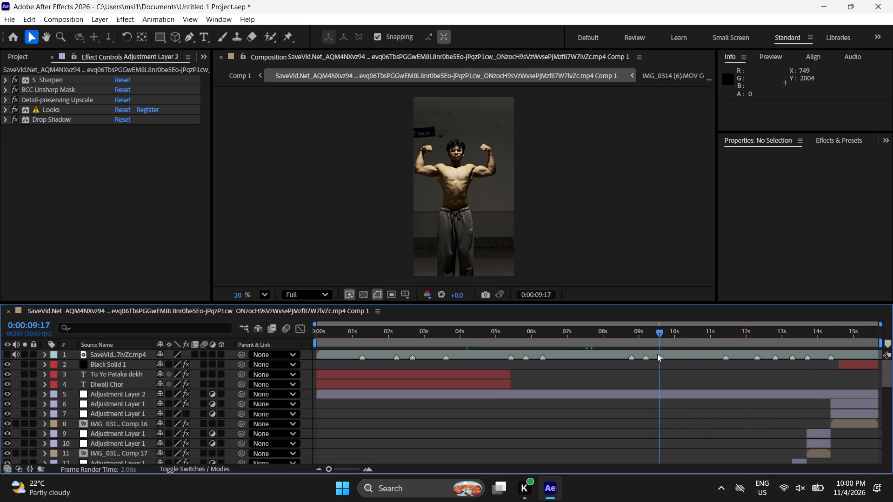
drag(657, 354, 576, 344)
Save the project with the colour-correction preset applied to Adjustment Layer 2.
key(ctrl+s)
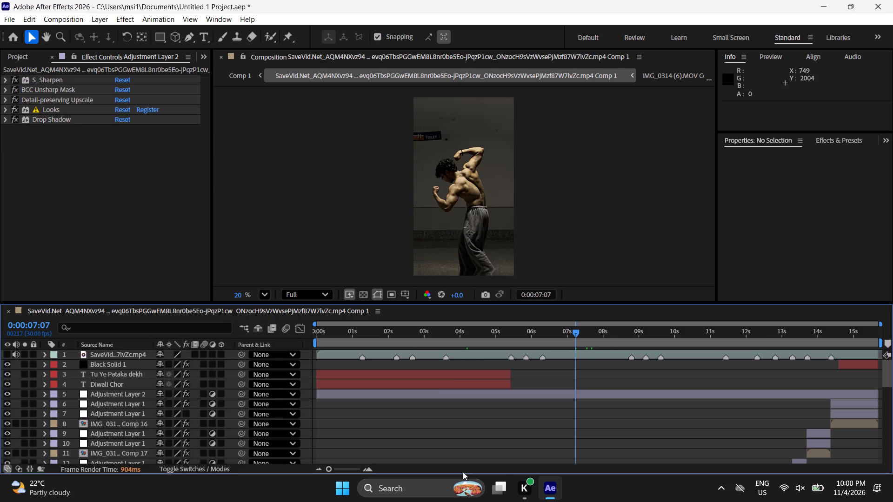